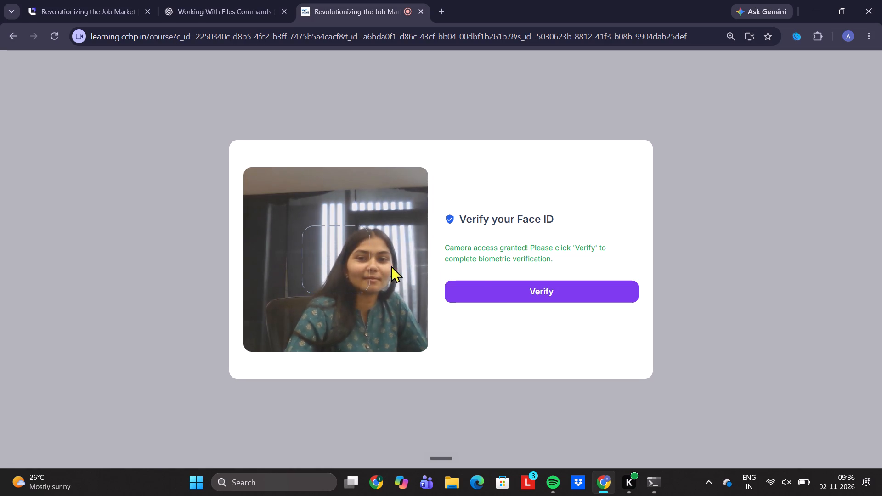
# Complete the Face ID verification for the learning portal.
pyautogui.click(490, 291)
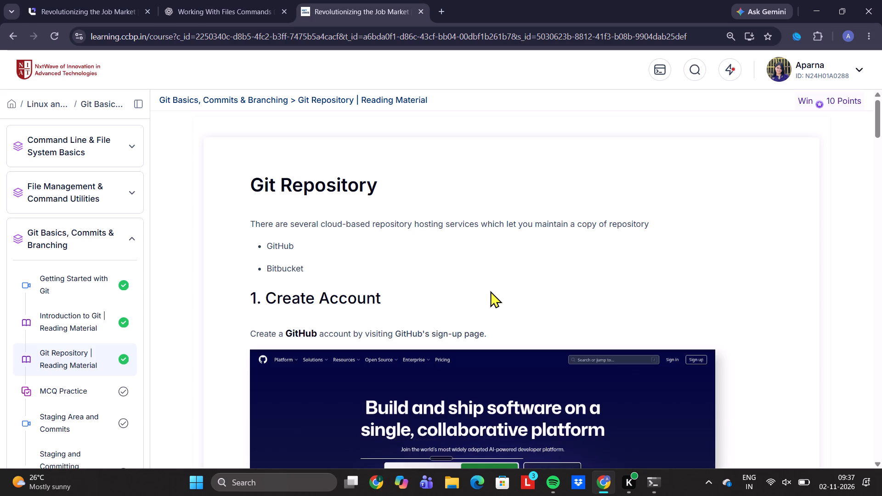
# Leave the Git Repository reading material and go to the learning portal's home page.
pyautogui.click(75, 65)
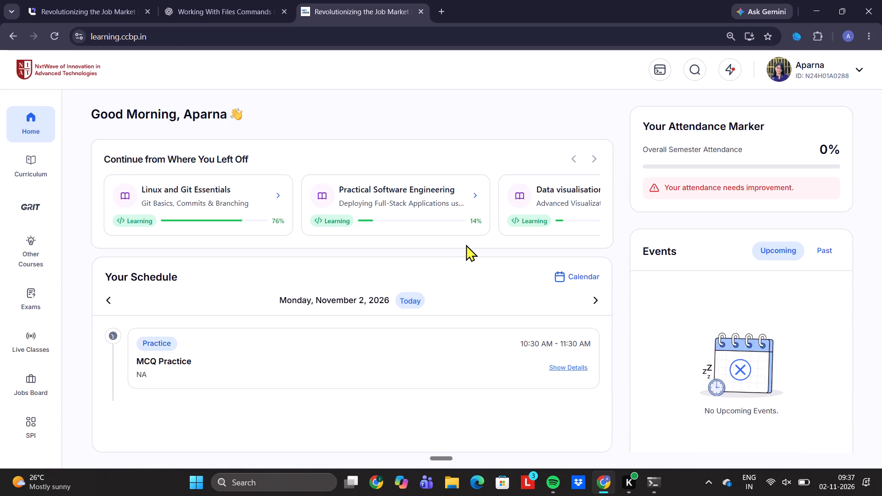
# Check the schedule for Tuesday, November 3, 2026, and return it to Monday, November 2.
pyautogui.scroll(-1, 466, 244)
pyautogui.click(598, 299)
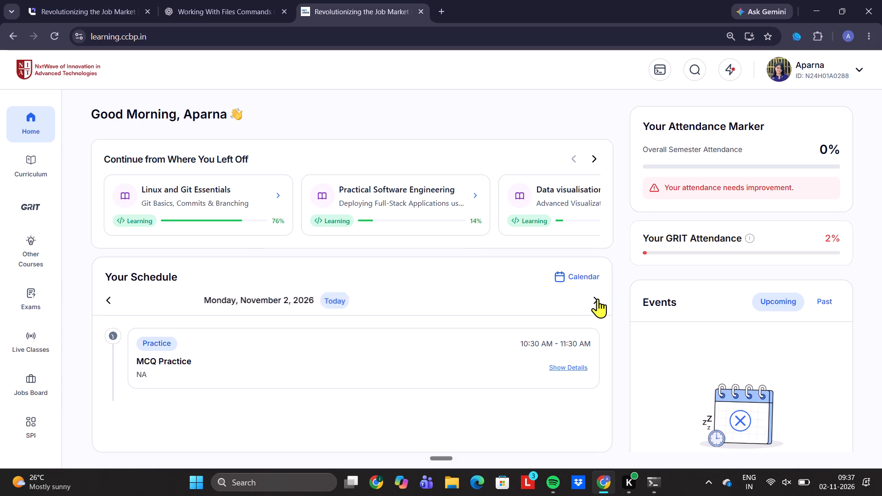
pyautogui.click(105, 302)
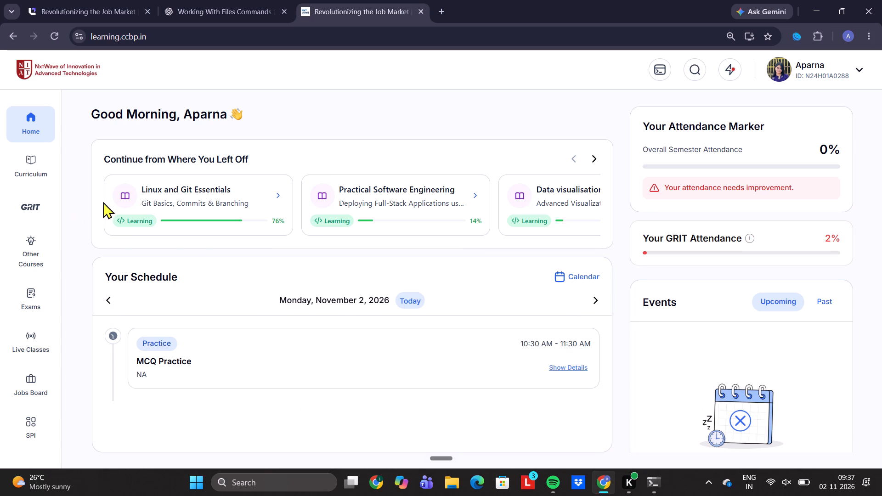
# Open the Data visualisation course from the list of courses left in progress.
pyautogui.hscroll(-1, 390, 214)
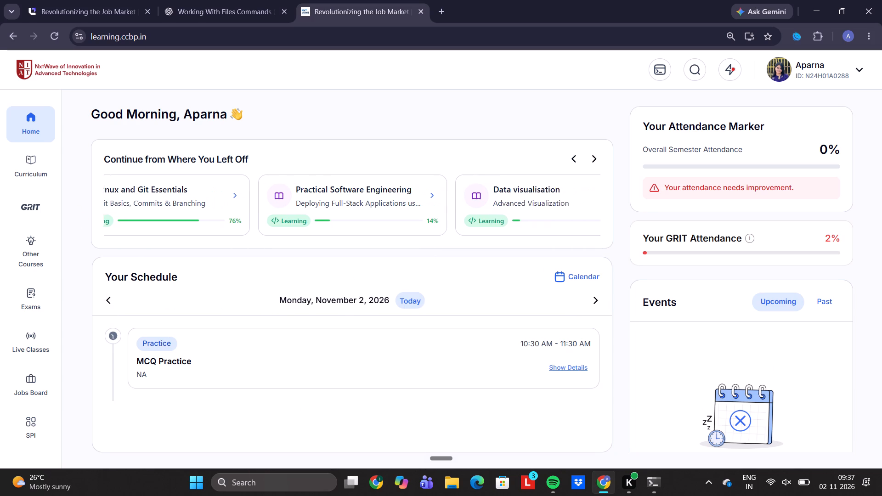
pyautogui.hscroll(-1, 390, 214)
pyautogui.click(516, 203)
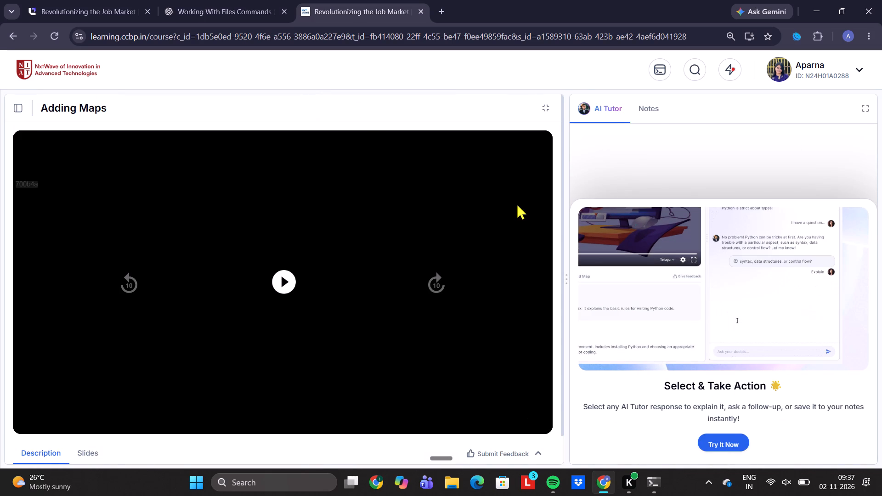
# Show the course outline and look through the lessons that follow Adding Maps.
pyautogui.click(21, 103)
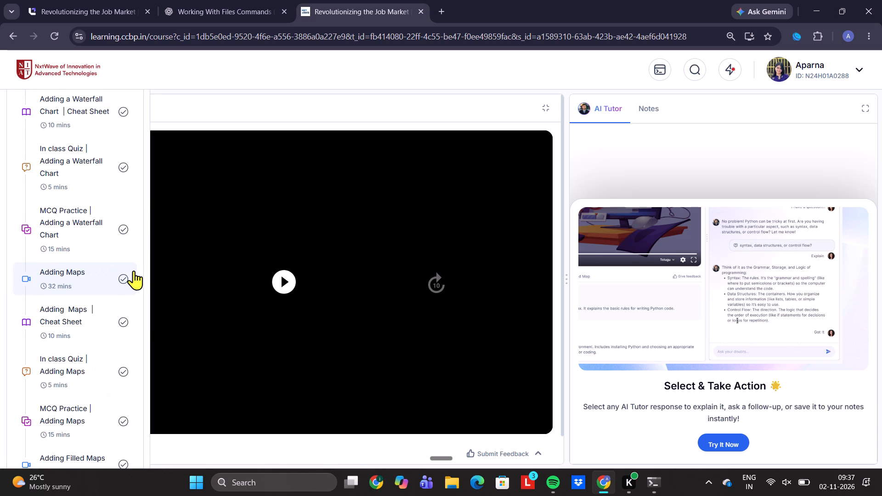
pyautogui.scroll(-1, 134, 271)
pyautogui.scroll(-3, 93, 340)
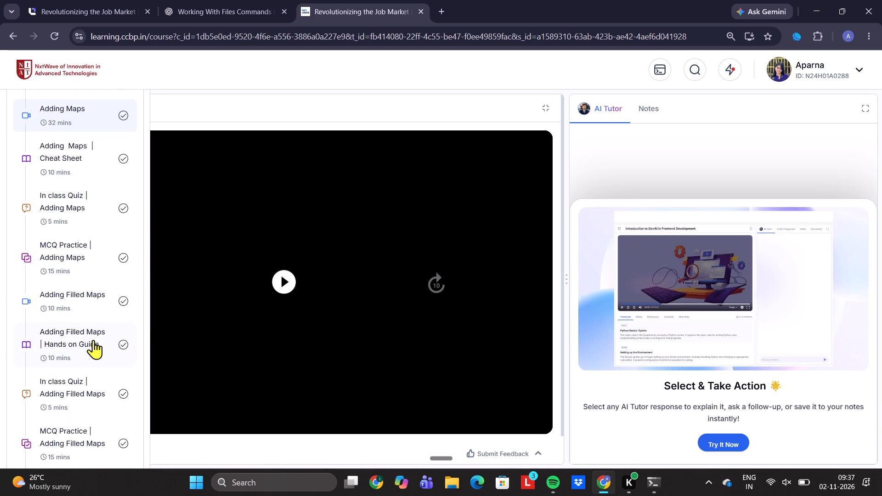
pyautogui.scroll(-1, 93, 340)
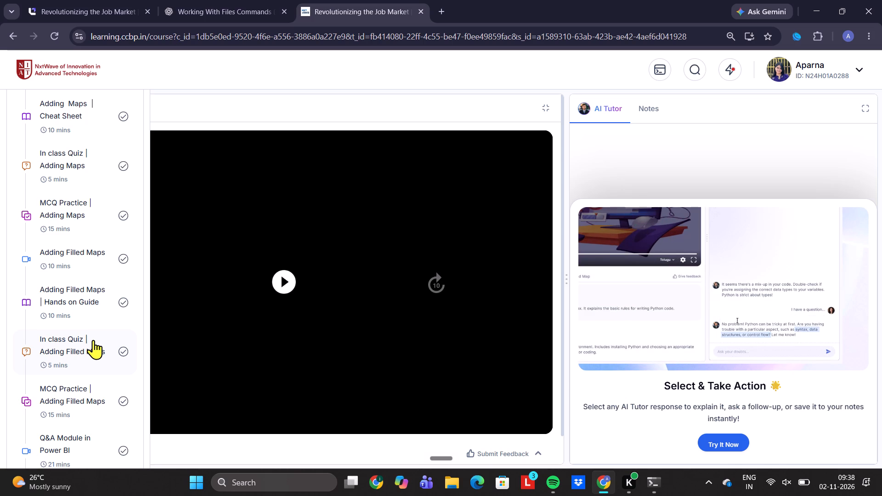
pyautogui.scroll(-1, 93, 340)
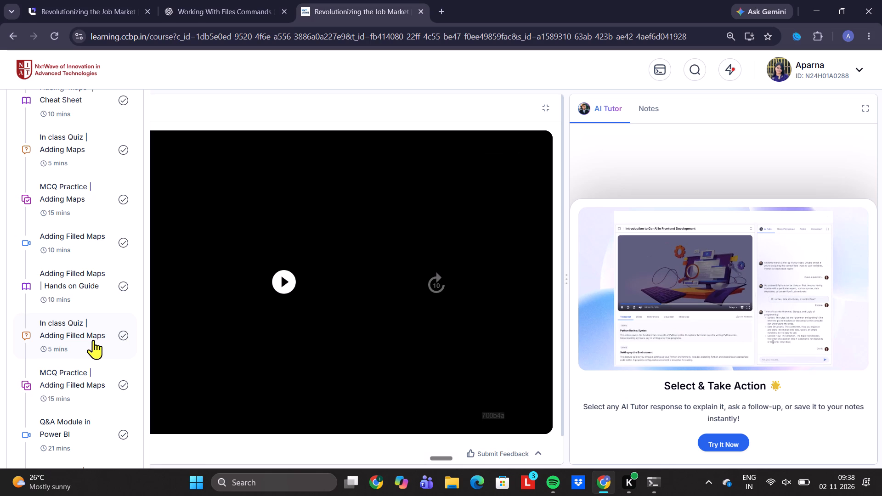
pyautogui.scroll(-1, 93, 340)
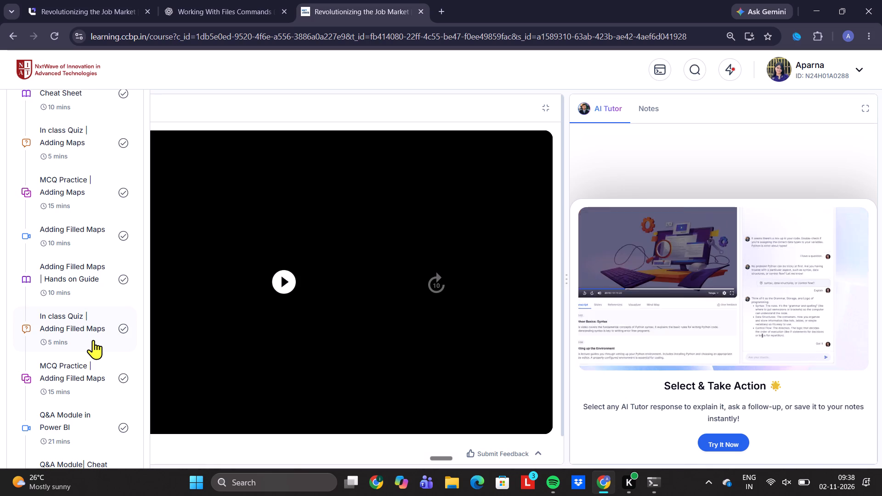
# Launch Power BI Desktop and open the recent report "from scatter chart.pbix".
pyautogui.write('power')
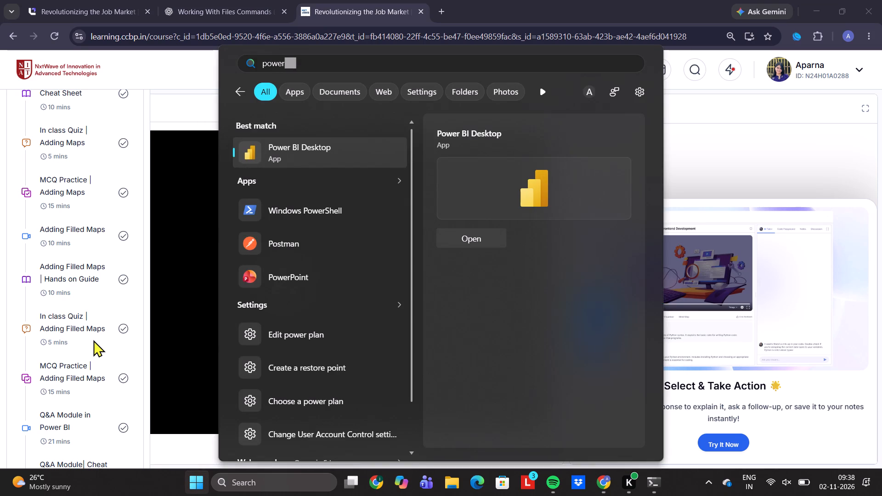
pyautogui.press('Return')
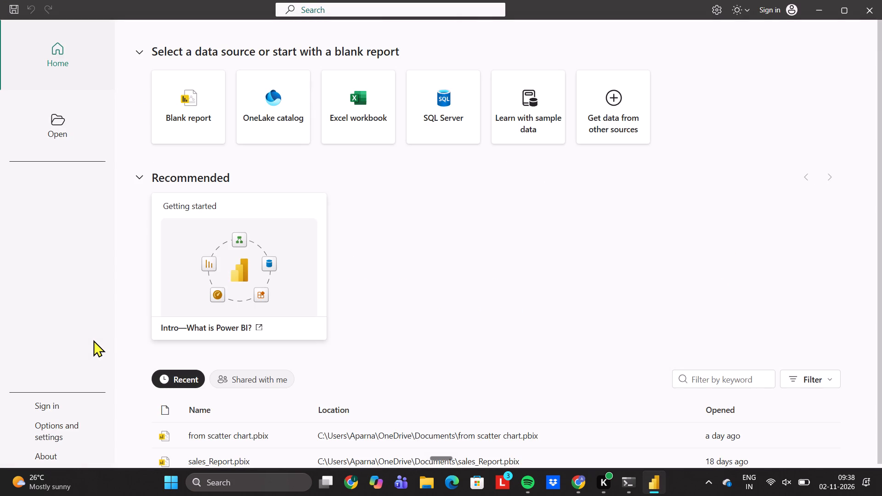
pyautogui.click(254, 435)
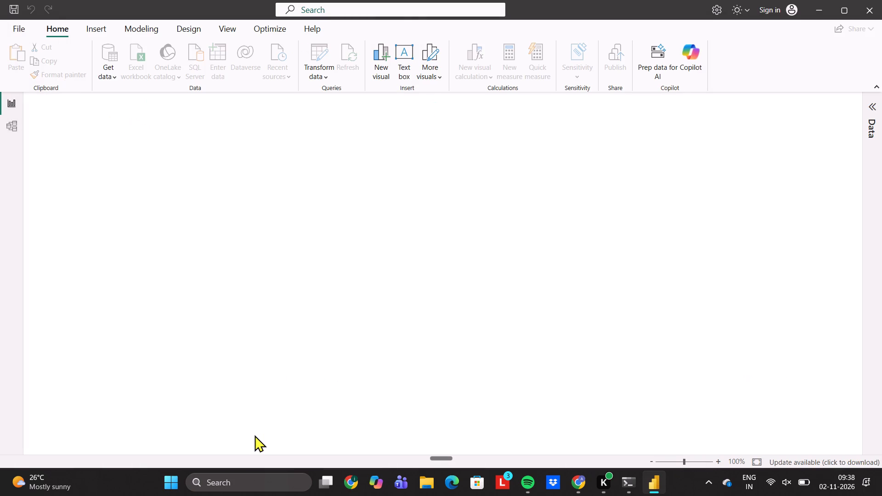
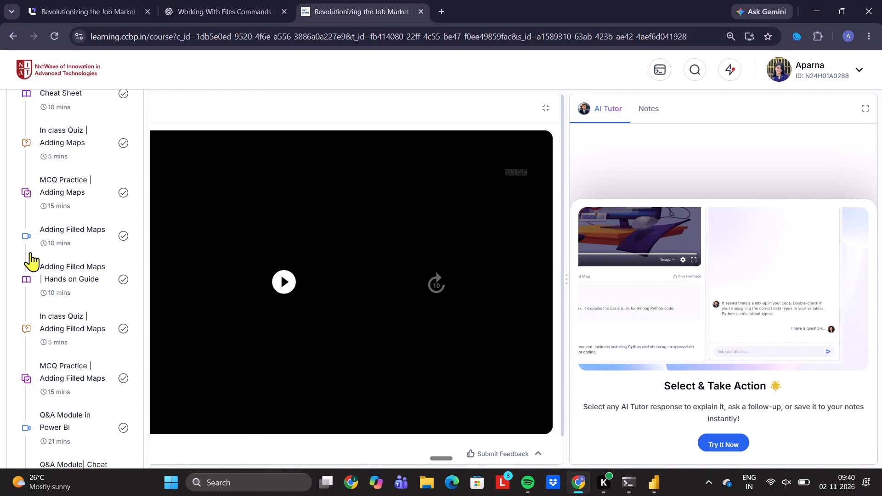
# Switch from the course page to the open "from scatter chart" report in Power BI Desktop.
pyautogui.scroll(1, 60, 252)
pyautogui.scroll(-1, 60, 252)
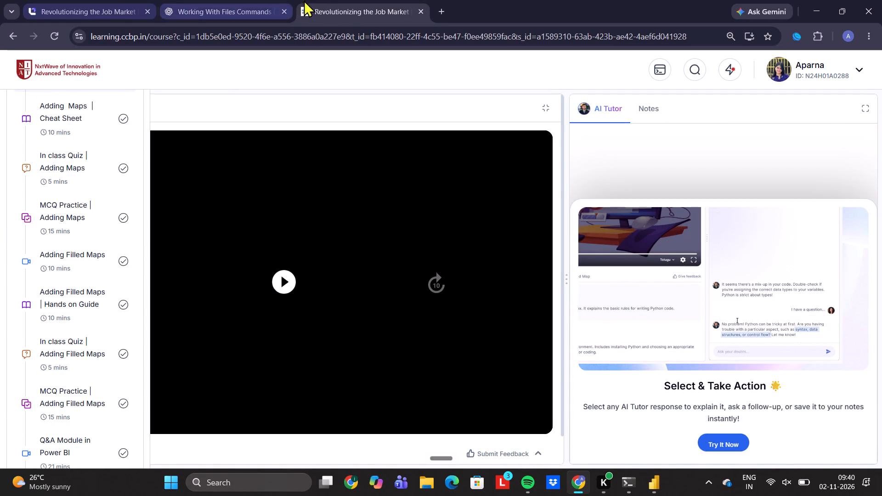
pyautogui.click(650, 488)
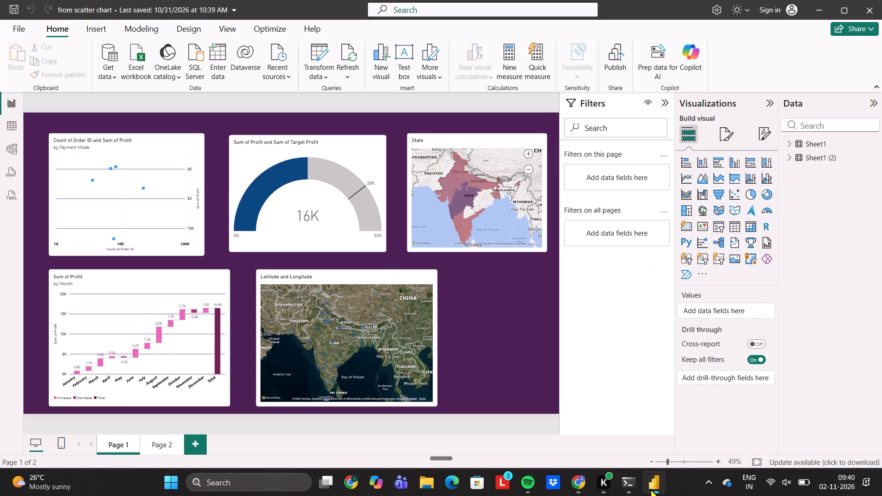
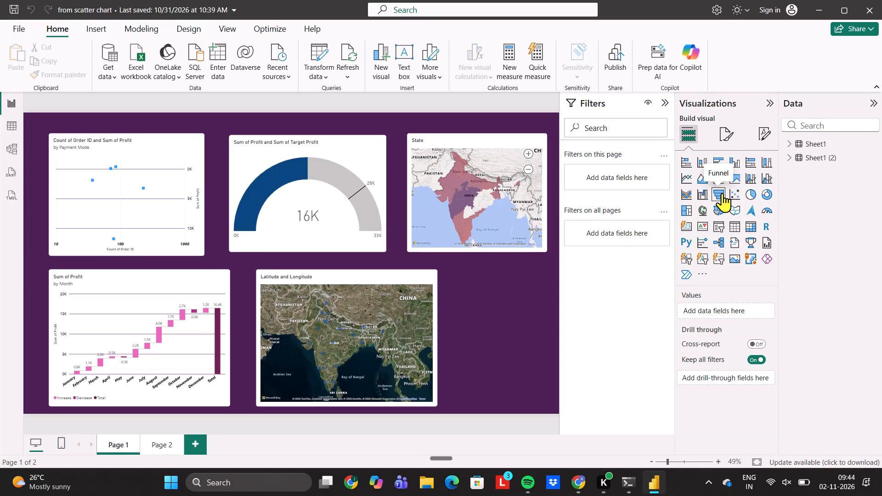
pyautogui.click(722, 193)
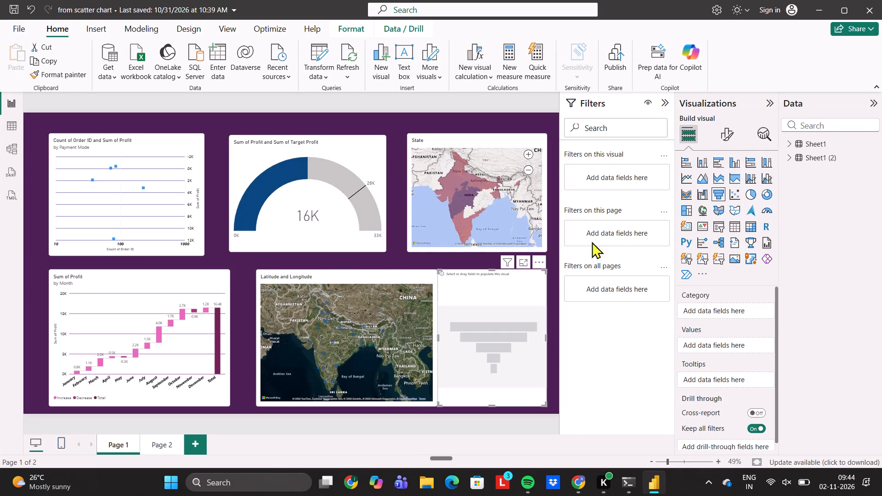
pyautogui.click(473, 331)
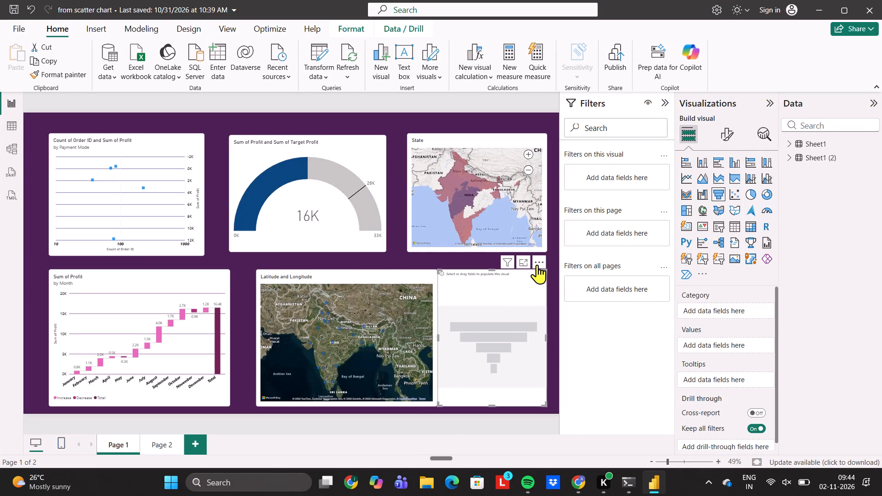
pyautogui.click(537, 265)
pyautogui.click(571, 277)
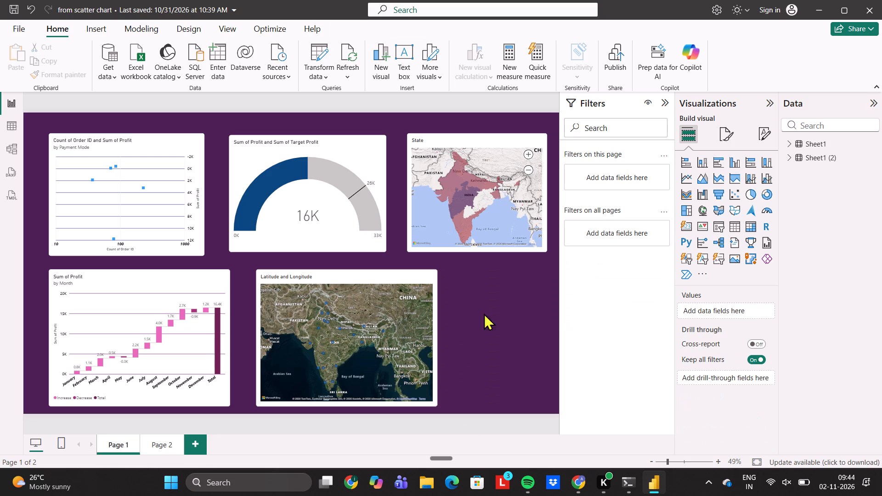
# Switch to the course page in Chrome, open the Adding a Funnel Chart lesson and download its dataset.
pyautogui.hotkey('alt', 'Tab')
pyautogui.scroll(-1, 65, 414)
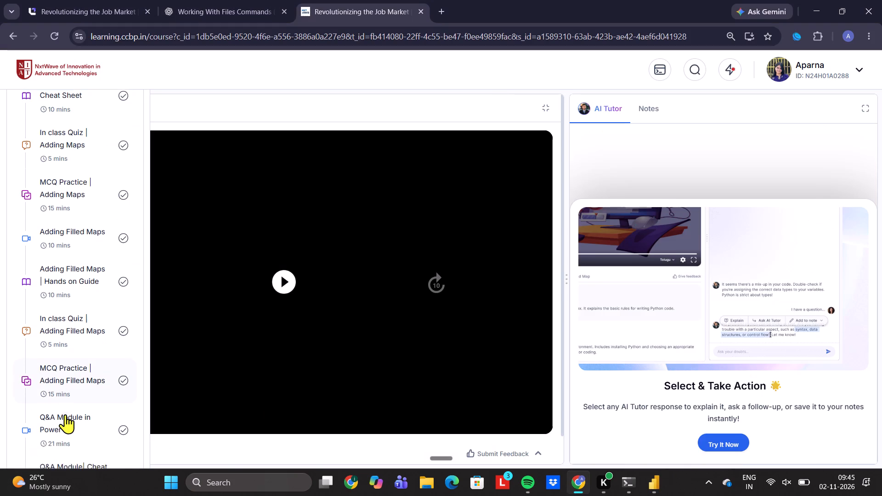
pyautogui.scroll(-4, 65, 414)
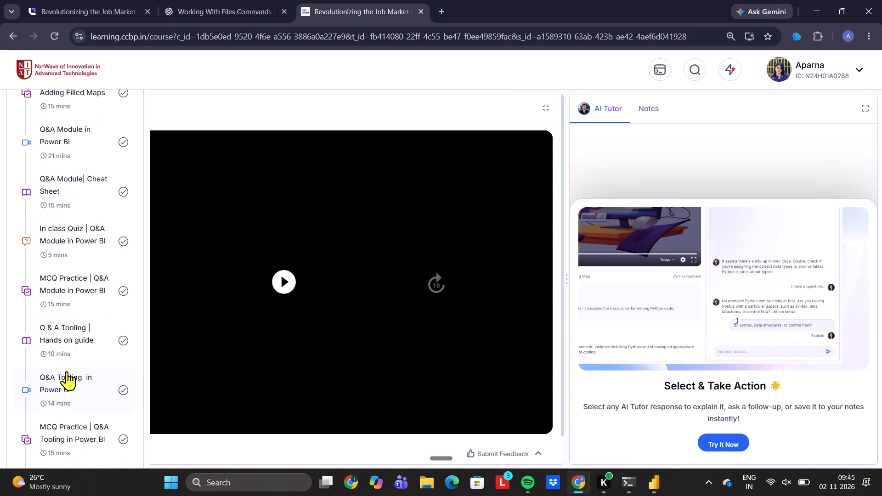
pyautogui.scroll(-3, 67, 371)
pyautogui.click(69, 305)
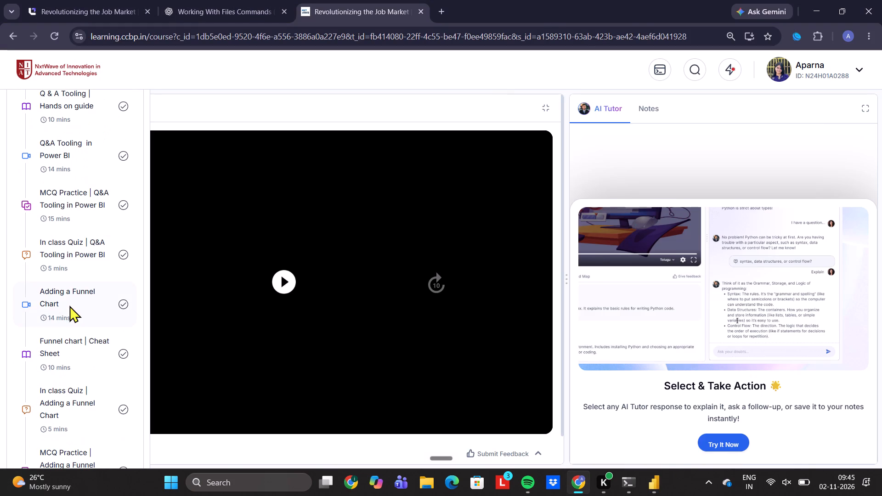
pyautogui.scroll(-2, 267, 334)
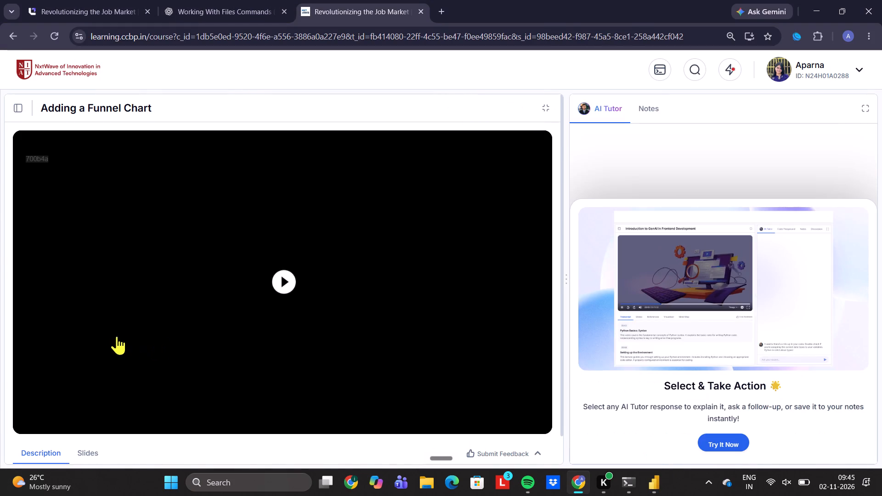
pyautogui.scroll(-1, 100, 423)
pyautogui.click(159, 455)
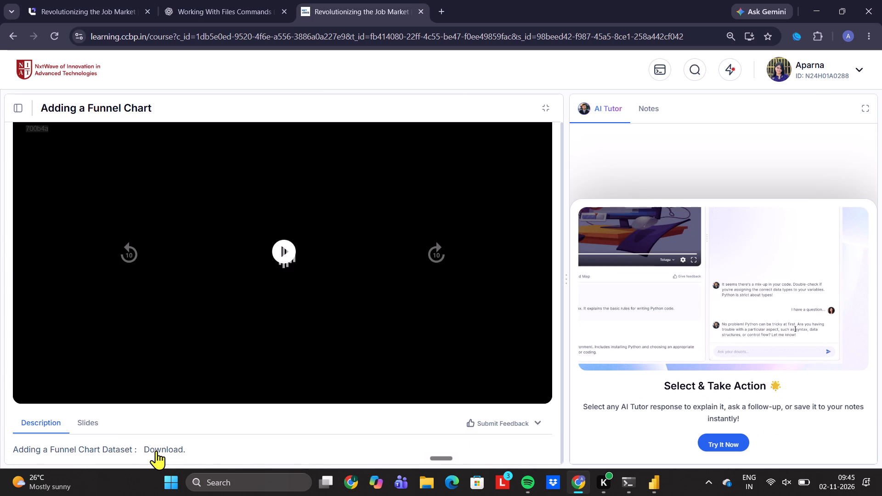
pyautogui.click(155, 448)
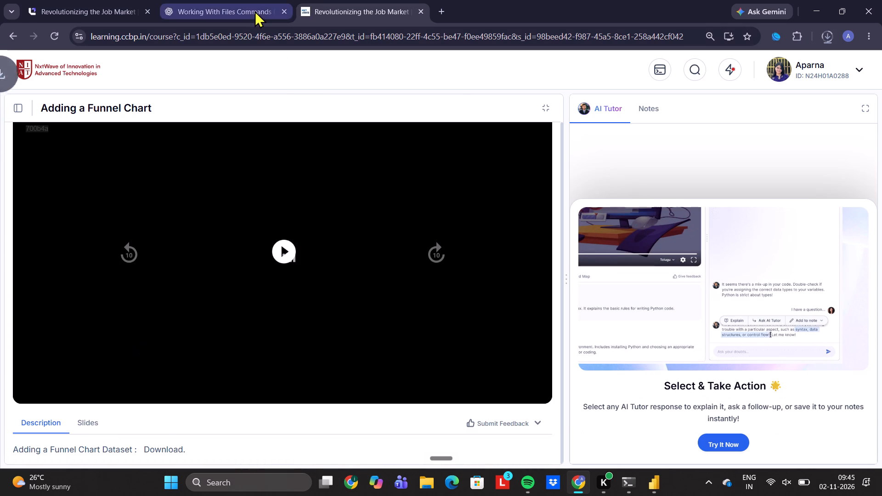
# Return to the Power BI Desktop report and add an empty funnel chart on Page 2.
pyautogui.hotkey('alt', 'Tab')
pyautogui.click(175, 441)
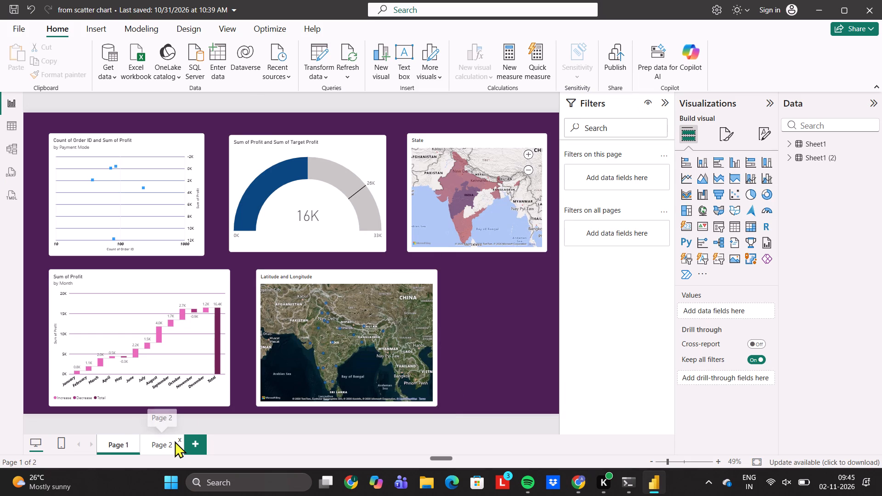
pyautogui.click(717, 199)
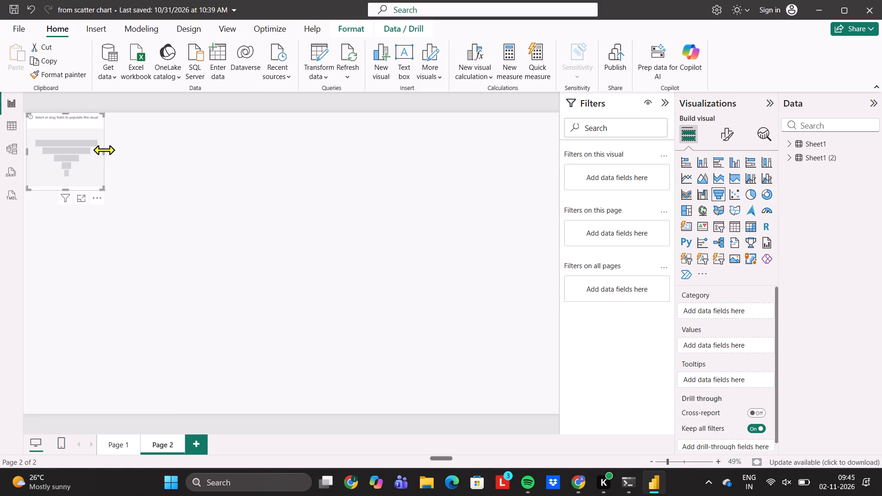
# Enlarge the empty funnel chart in width and height and move it slightly away from the page's upper-left corner.
pyautogui.moveTo(104, 150); pyautogui.dragTo(205, 155)
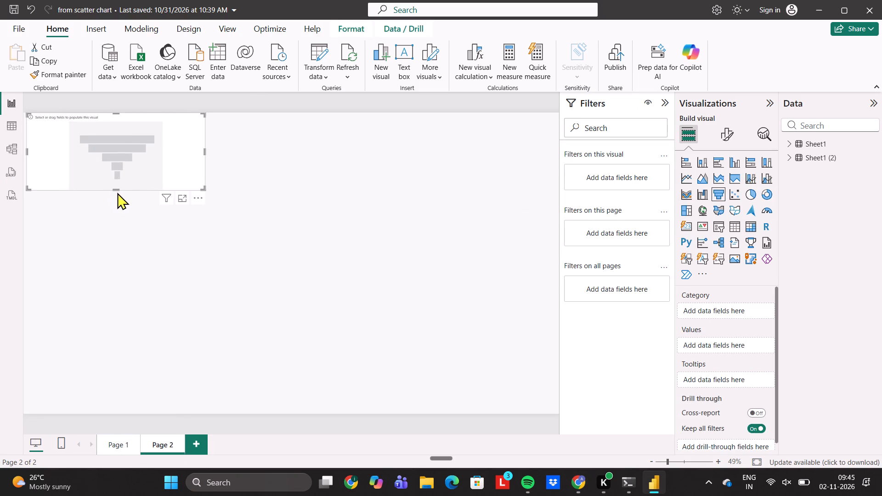
pyautogui.moveTo(118, 189); pyautogui.dragTo(132, 257)
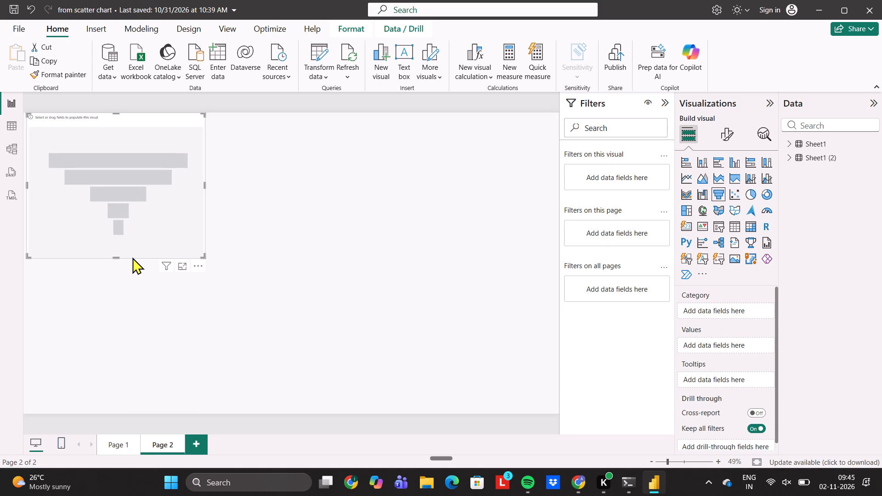
pyautogui.moveTo(130, 194); pyautogui.dragTo(167, 221)
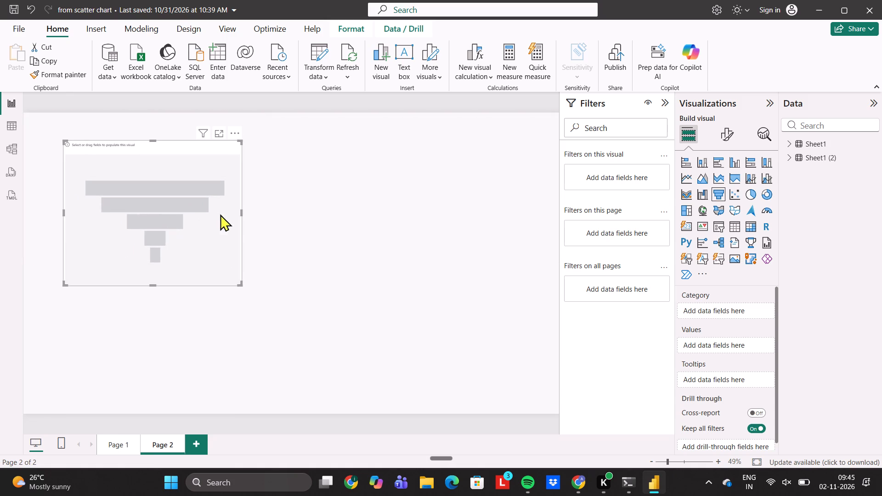
pyautogui.click(240, 217)
pyautogui.moveTo(242, 210); pyautogui.dragTo(279, 198)
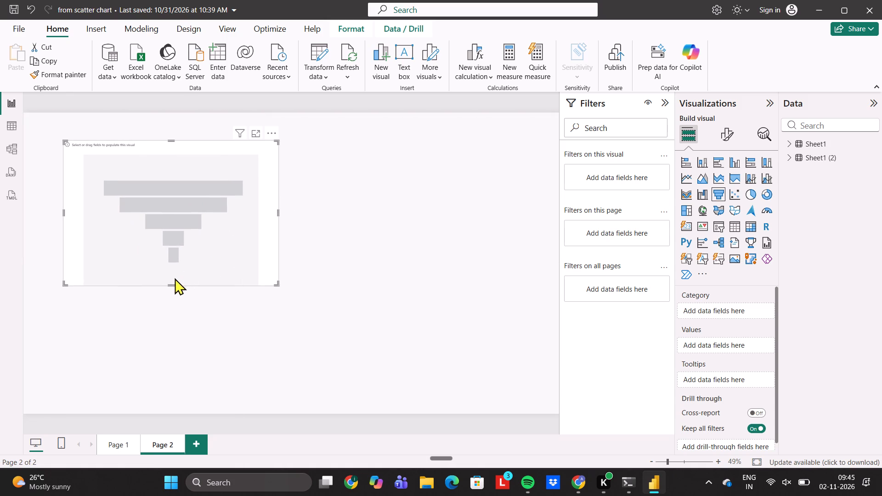
pyautogui.moveTo(171, 286); pyautogui.dragTo(174, 289)
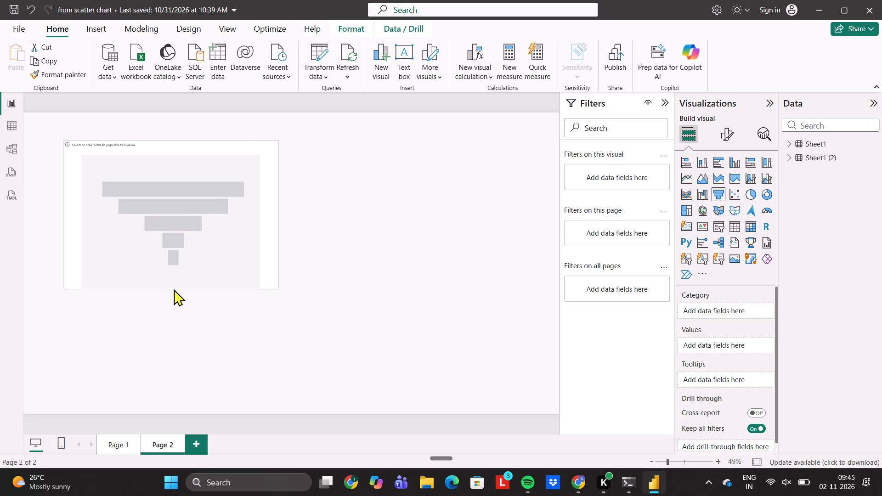
pyautogui.moveTo(174, 289); pyautogui.dragTo(170, 280)
pyautogui.click(325, 263)
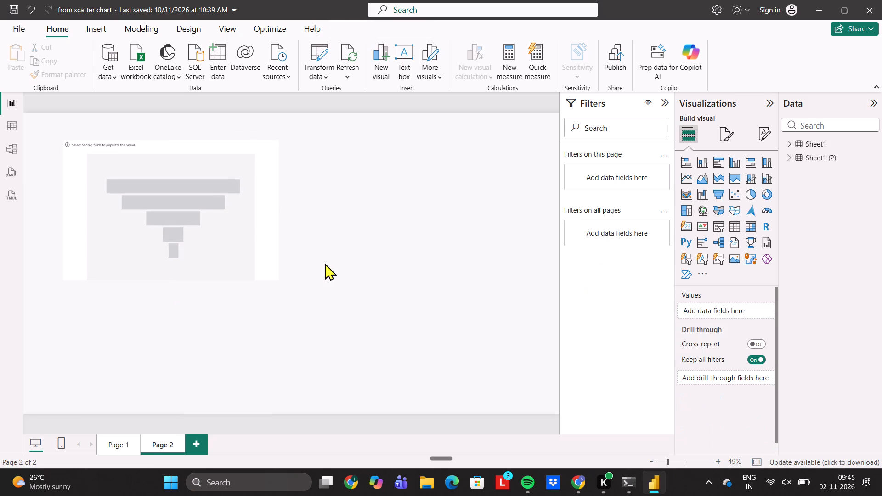
pyautogui.click(187, 246)
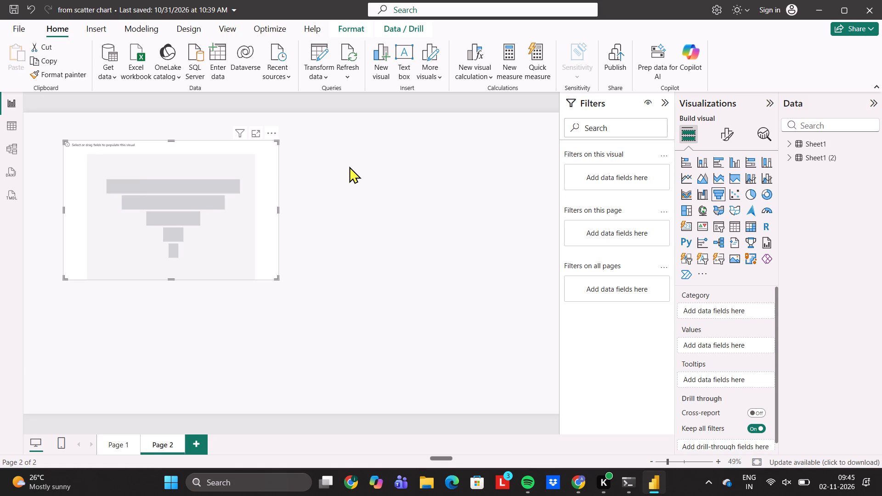
# Save the report.
pyautogui.hotkey('ctrl', 's')
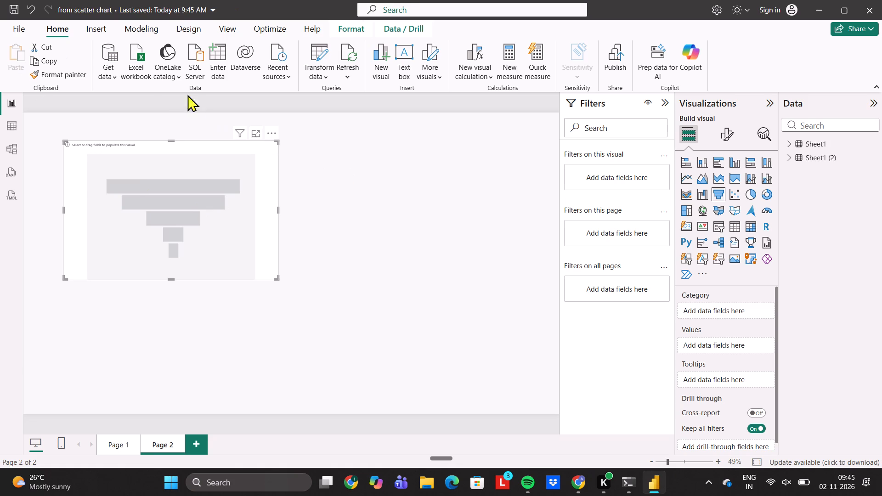
# Import the Table from the funnel_chart_dataset.xlsx Excel workbook into the report.
pyautogui.click(142, 62)
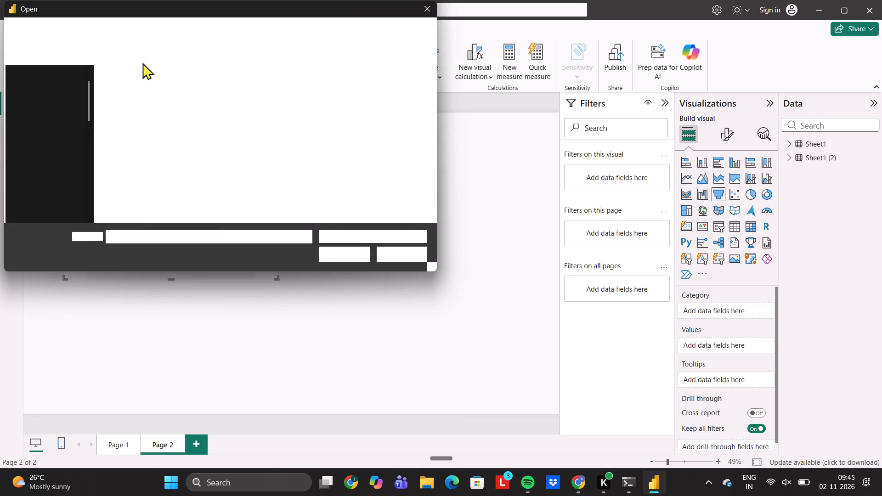
pyautogui.doubleClick(139, 97)
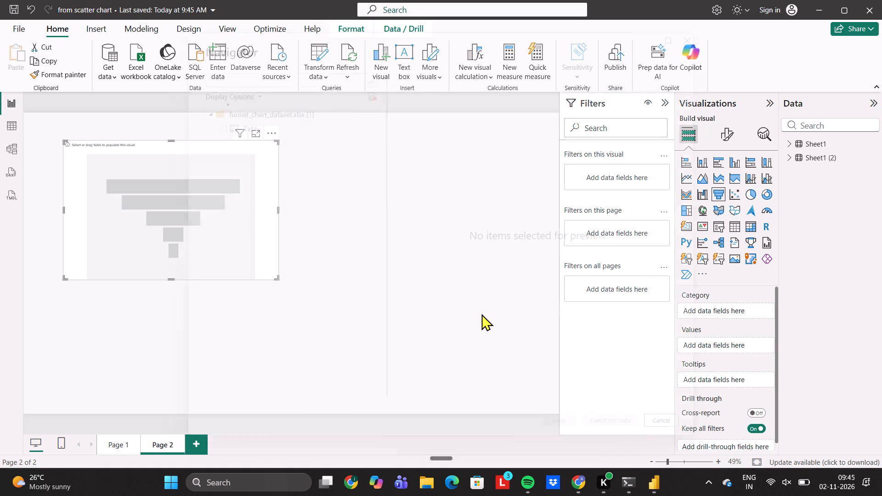
pyautogui.click(225, 124)
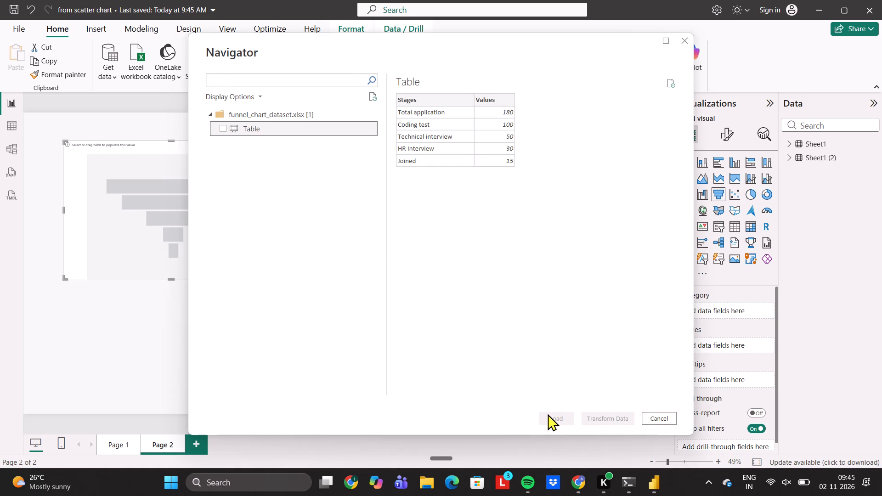
pyautogui.click(226, 129)
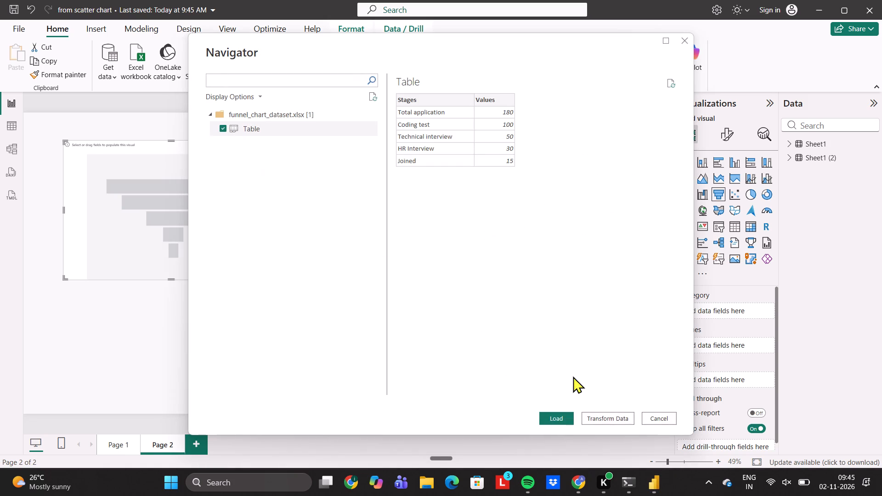
pyautogui.click(569, 414)
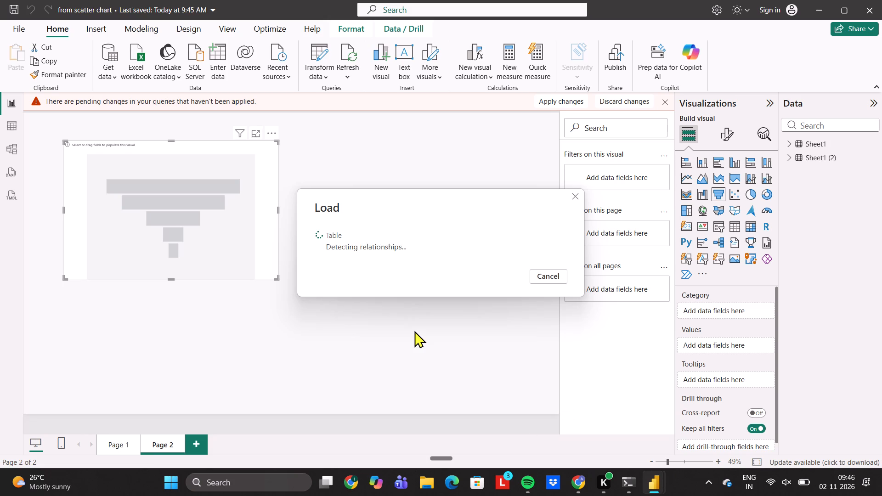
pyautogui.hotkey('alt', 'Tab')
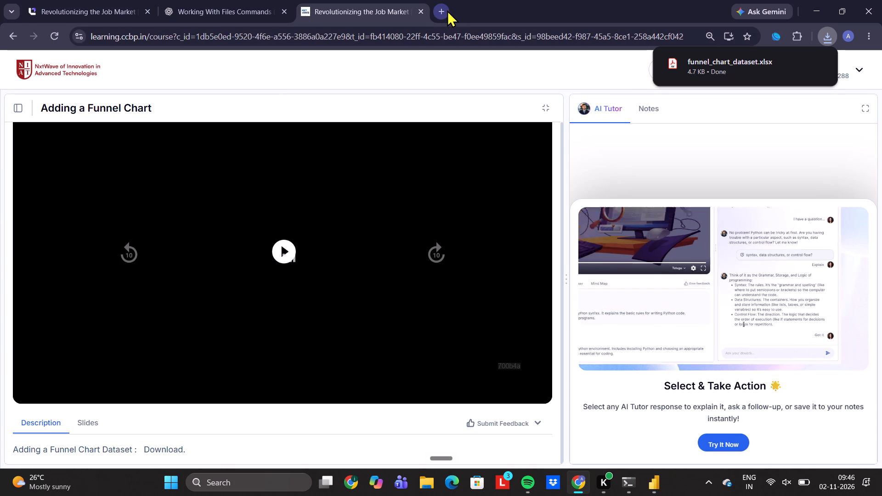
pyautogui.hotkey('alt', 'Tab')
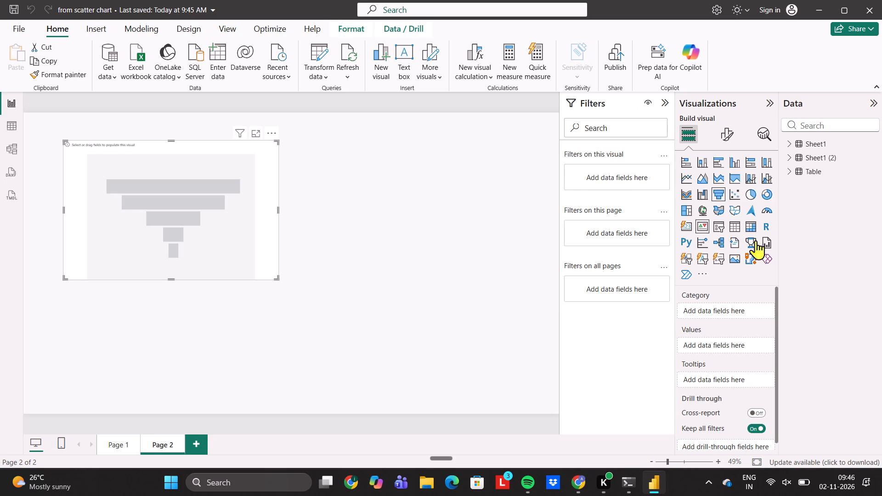
# Expand the imported Table to show its fields for the selected funnel chart.
pyautogui.click(791, 178)
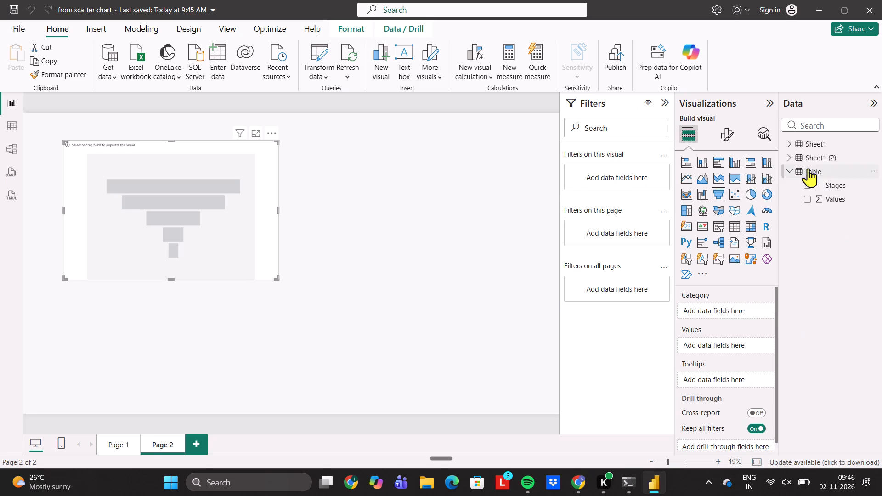
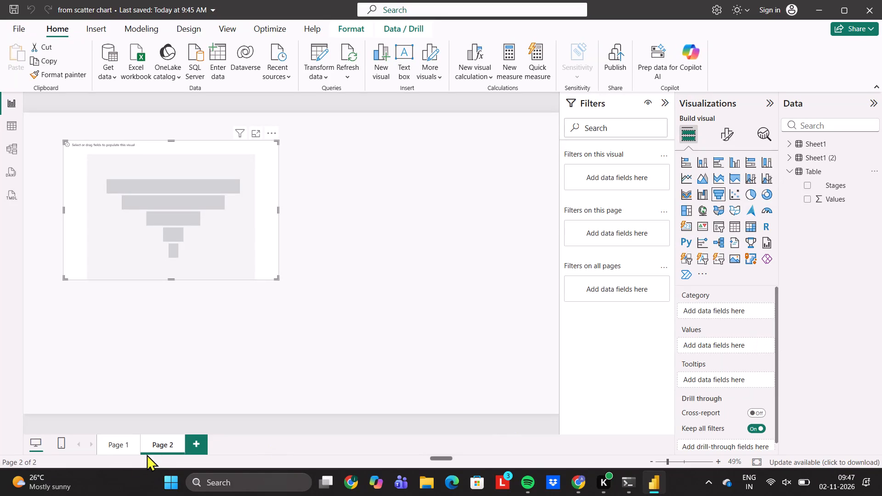
# Rename the Page 2 report page as funnel chart.
pyautogui.tripleClick(168, 446)
pyautogui.press('BackSpace')
pyautogui.write('funnel chart')
pyautogui.press('Return')
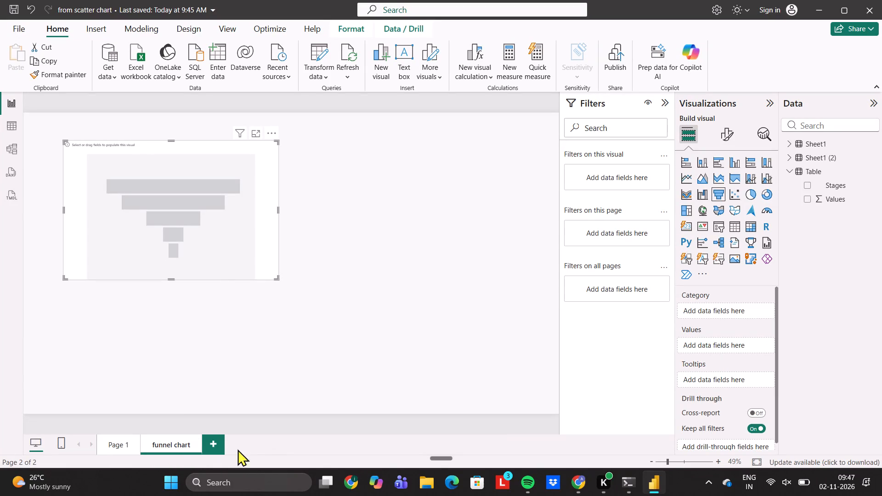
pyautogui.click(232, 240)
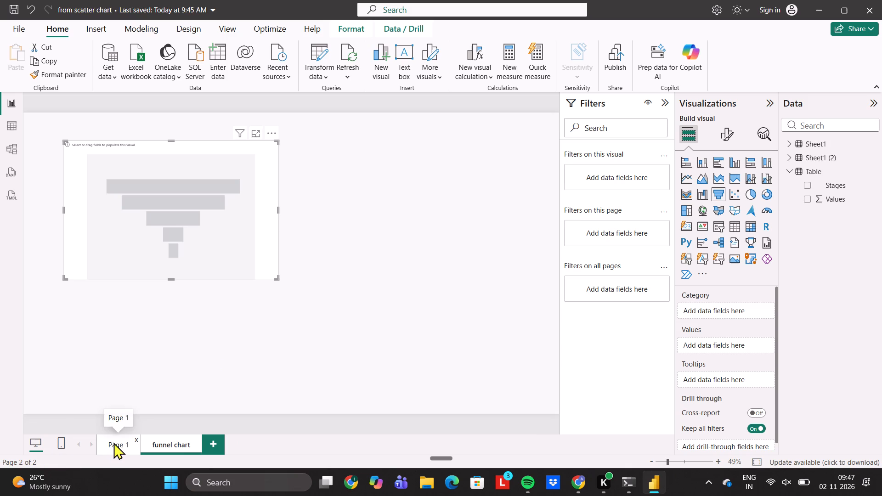
# Rename the Page 1 report page as maps and charts.
pyautogui.doubleClick(113, 442)
pyautogui.press('BackSpace')
pyautogui.press('BackSpace')
pyautogui.press('BackSpace')
pyautogui.press('BackSpace')
pyautogui.press('BackSpace')
pyautogui.press('BackSpace')
pyautogui.press('BackSpace')
pyautogui.press('BackSpace')
pyautogui.press('BackSpace')
pyautogui.press('BackSpace')
pyautogui.press('BackSpace')
pyautogui.press('BackSpace')
pyautogui.press('BackSpace')
pyautogui.press('BackSpace')
pyautogui.press('BackSpace')
pyautogui.press('BackSpace')
pyautogui.press('BackSpace')
pyautogui.press('BackSpace')
pyautogui.press('BackSpace')
pyautogui.press('BackSpace')
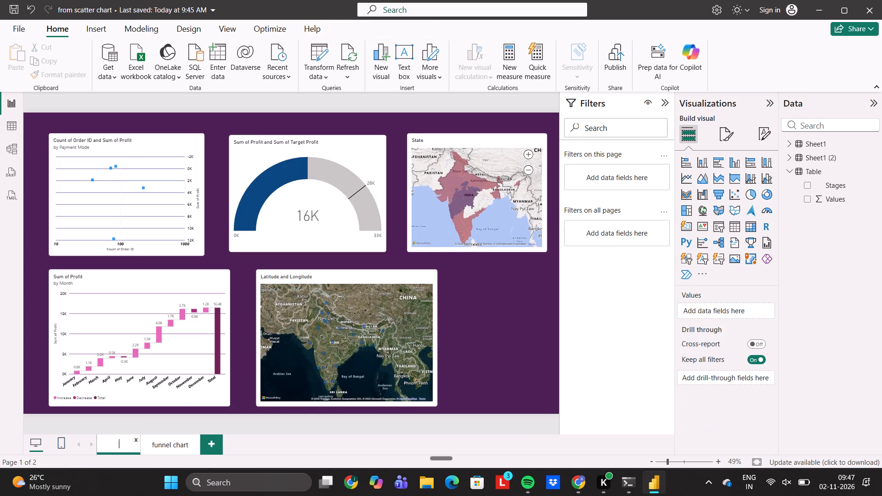
pyautogui.write('maps and charts')
pyautogui.press('Return')
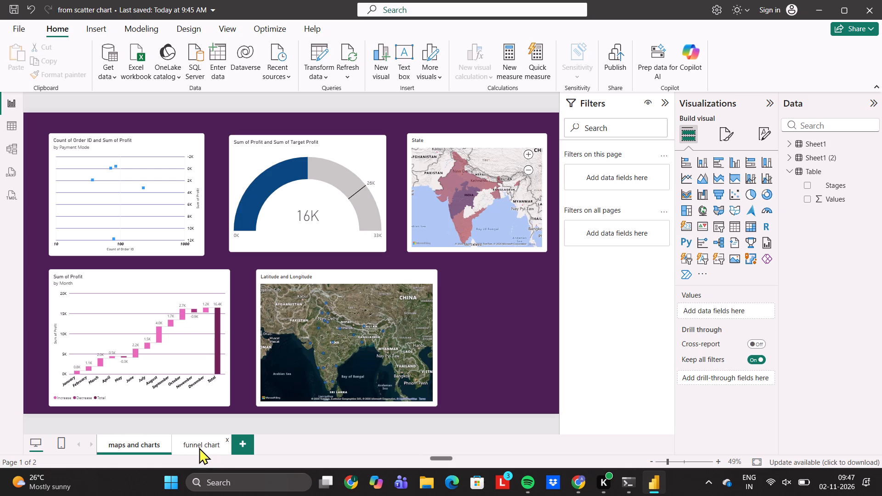
# On the funnel chart page, assign Stages as the funnel chart's category and the Values field as its values.
pyautogui.click(199, 446)
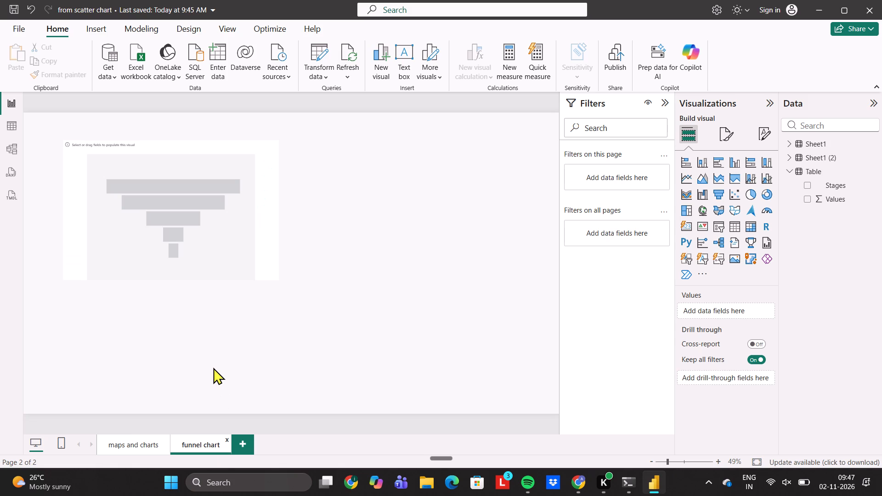
pyautogui.click(136, 233)
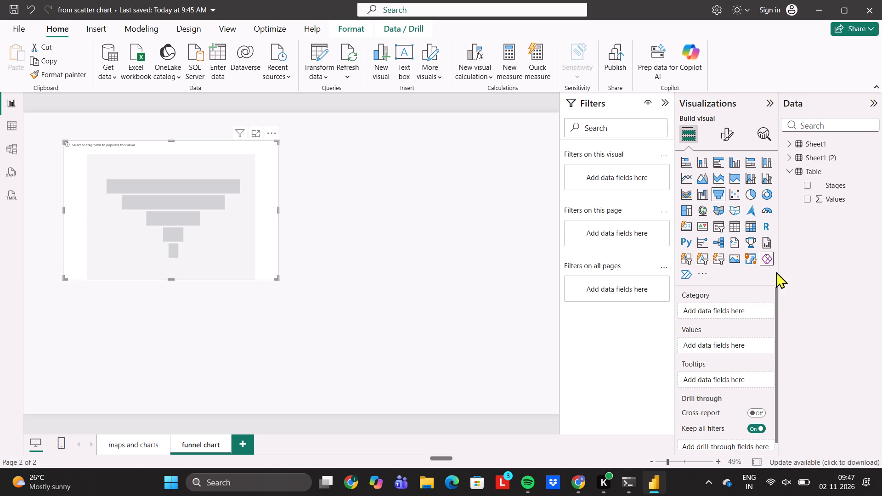
pyautogui.moveTo(808, 183); pyautogui.dragTo(698, 310)
pyautogui.moveTo(810, 198); pyautogui.dragTo(718, 353)
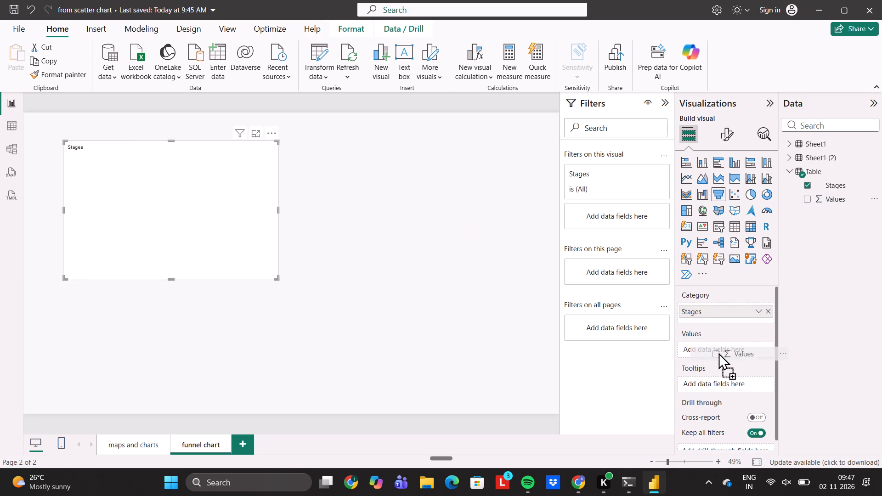
pyautogui.moveTo(718, 353); pyautogui.dragTo(707, 351)
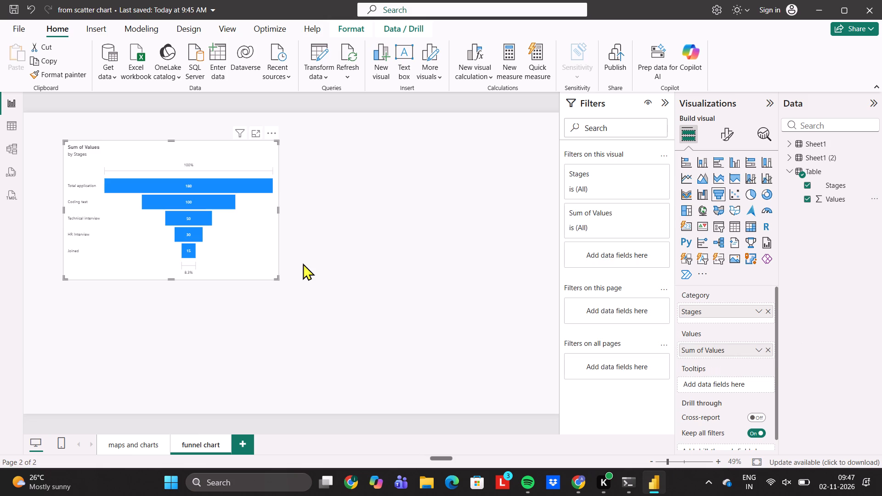
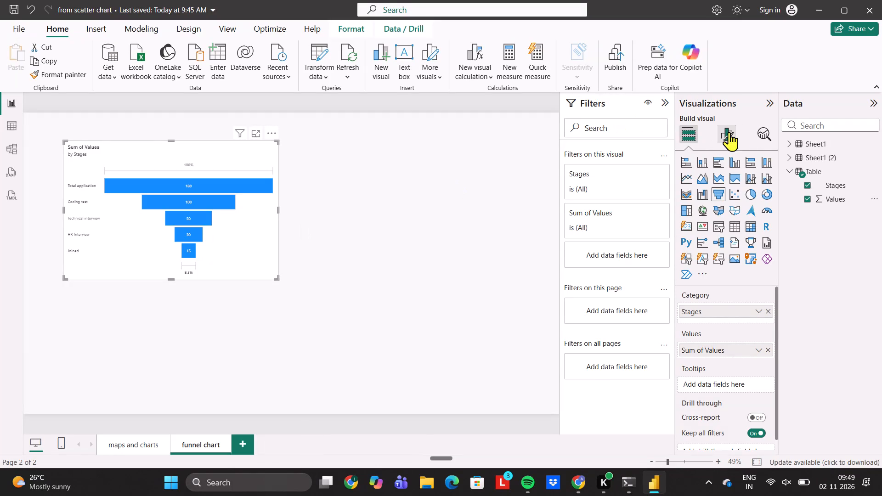
# Set the funnel chart's default bar colour to the dark magenta shade.
pyautogui.click(729, 132)
pyautogui.click(697, 215)
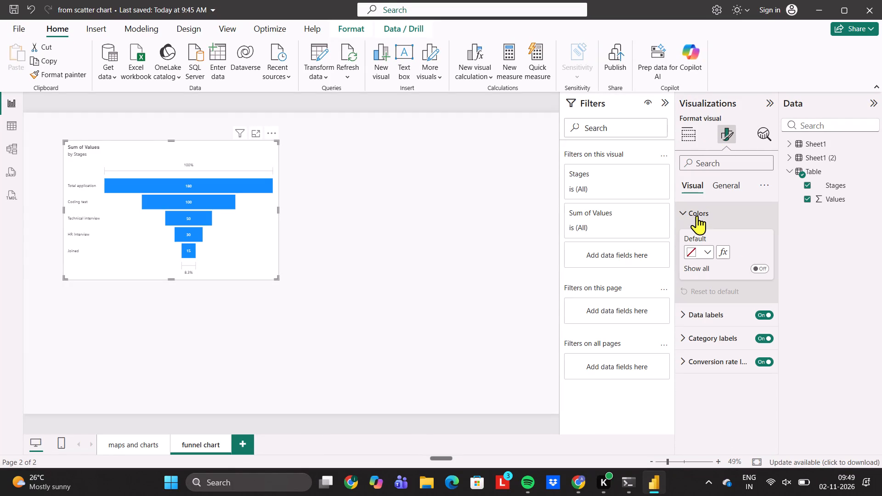
pyautogui.click(695, 253)
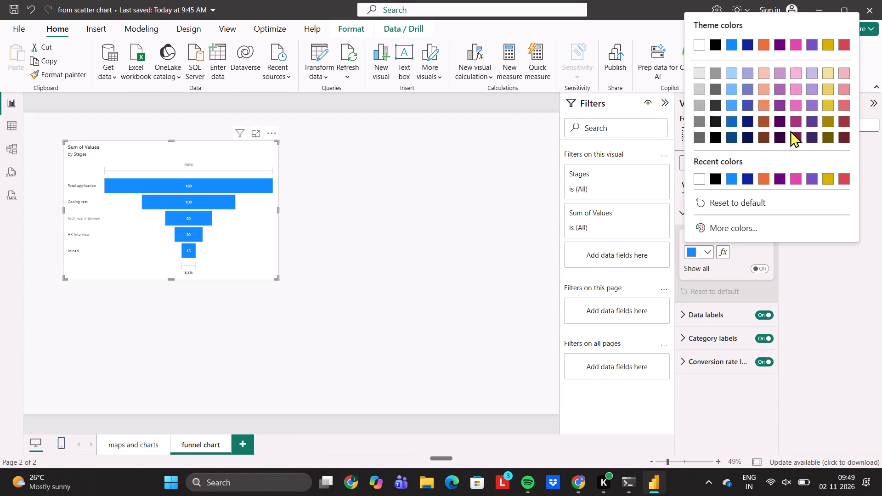
pyautogui.click(797, 123)
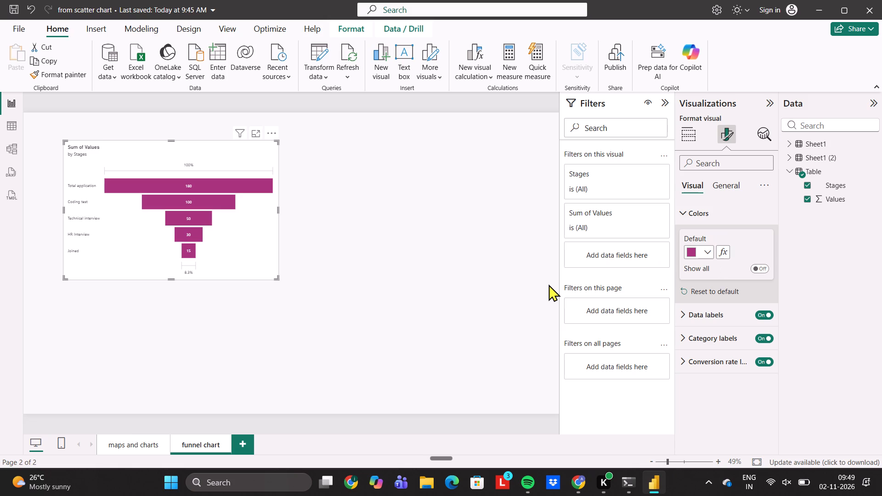
# Enable individual stage colours for the funnel bars, setting Coding test to dark navy and Technical interview to orange.
pyautogui.click(758, 263)
pyautogui.click(757, 268)
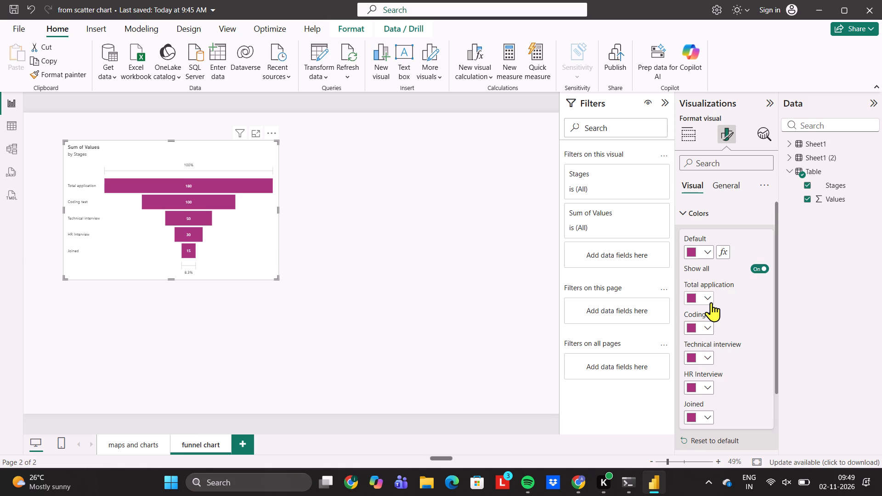
pyautogui.scroll(-1, 711, 302)
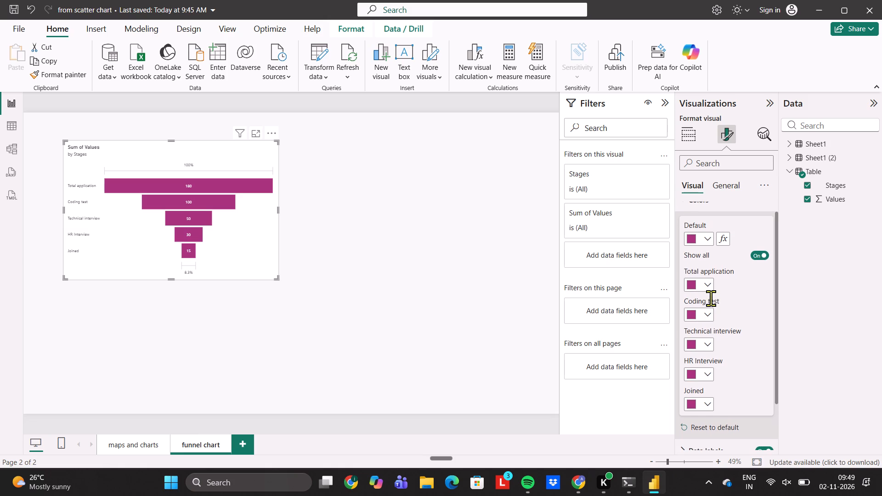
pyautogui.click(708, 310)
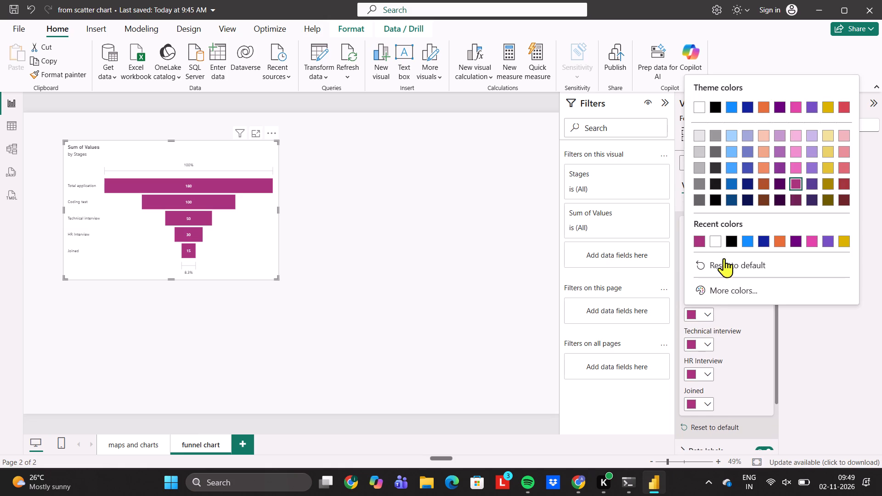
pyautogui.click(743, 199)
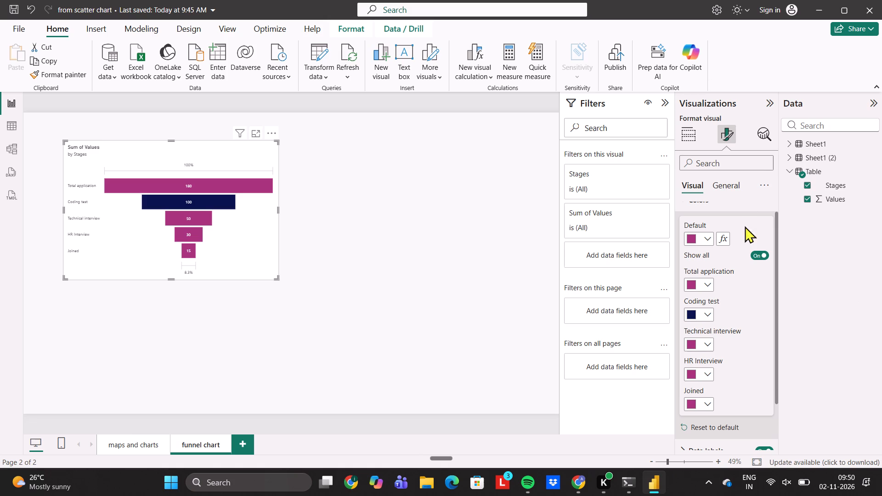
pyautogui.click(707, 341)
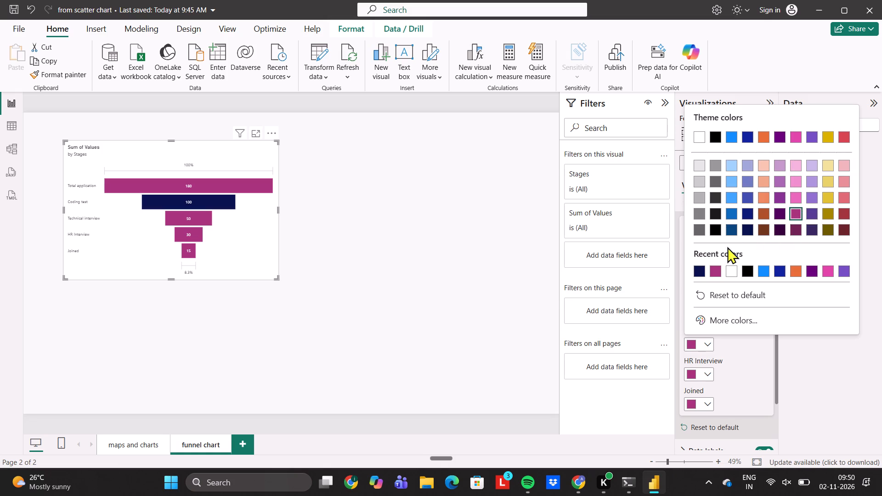
pyautogui.click(794, 267)
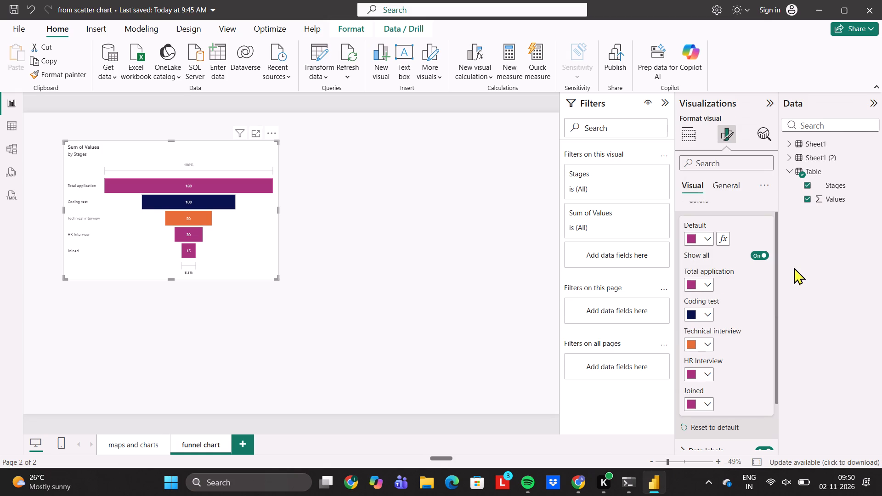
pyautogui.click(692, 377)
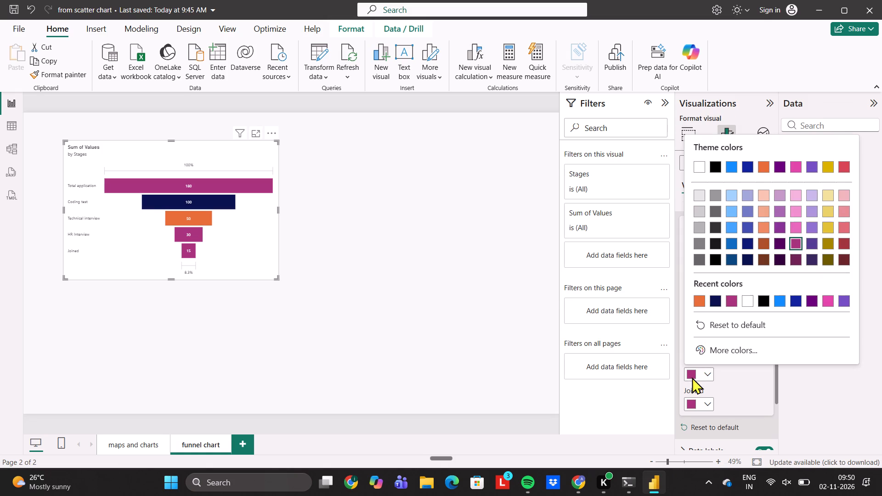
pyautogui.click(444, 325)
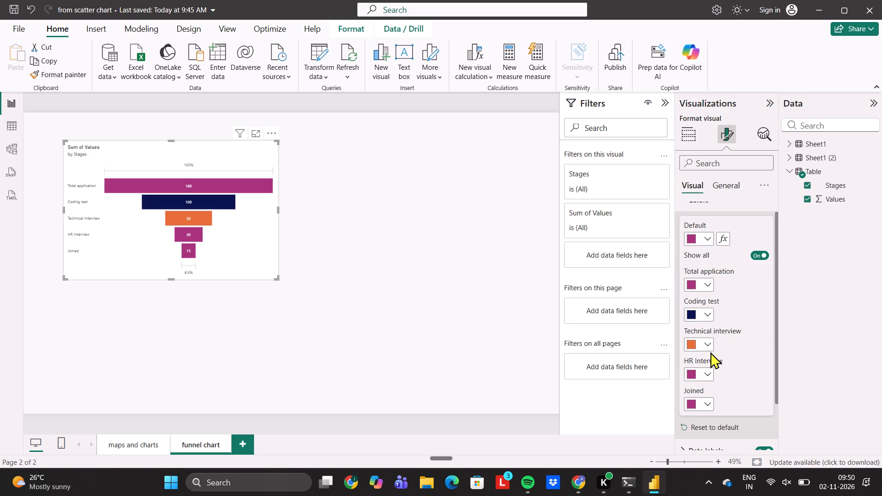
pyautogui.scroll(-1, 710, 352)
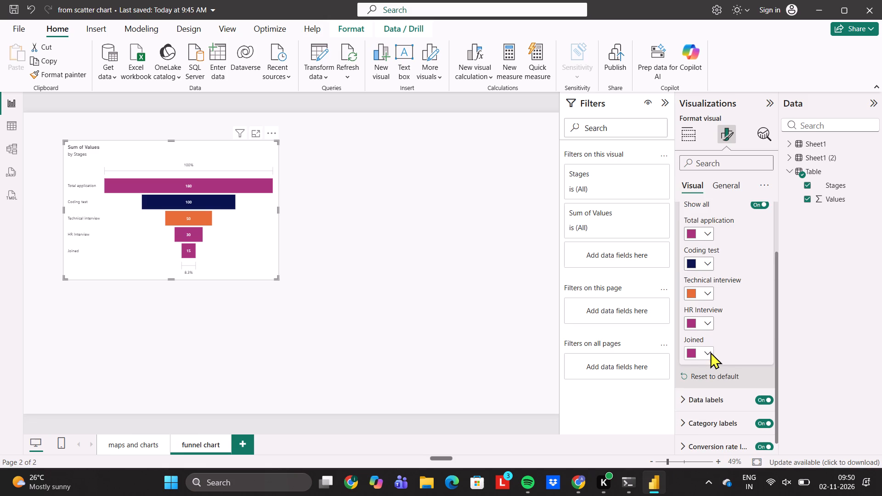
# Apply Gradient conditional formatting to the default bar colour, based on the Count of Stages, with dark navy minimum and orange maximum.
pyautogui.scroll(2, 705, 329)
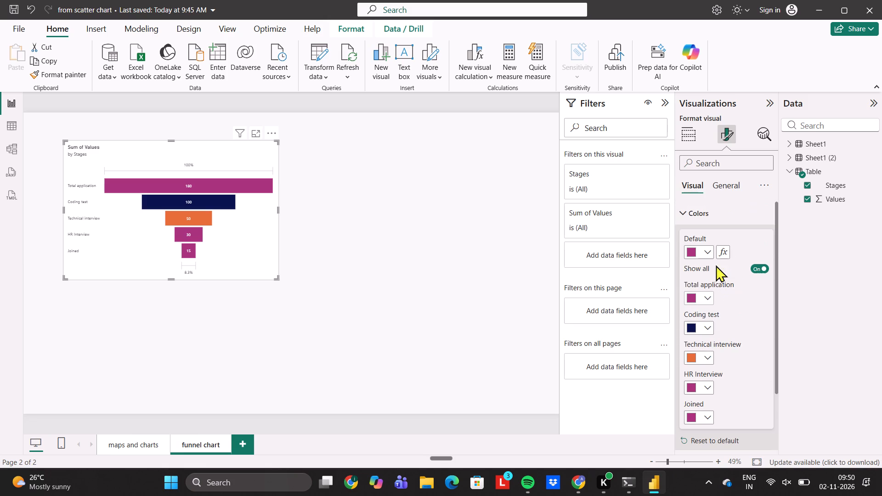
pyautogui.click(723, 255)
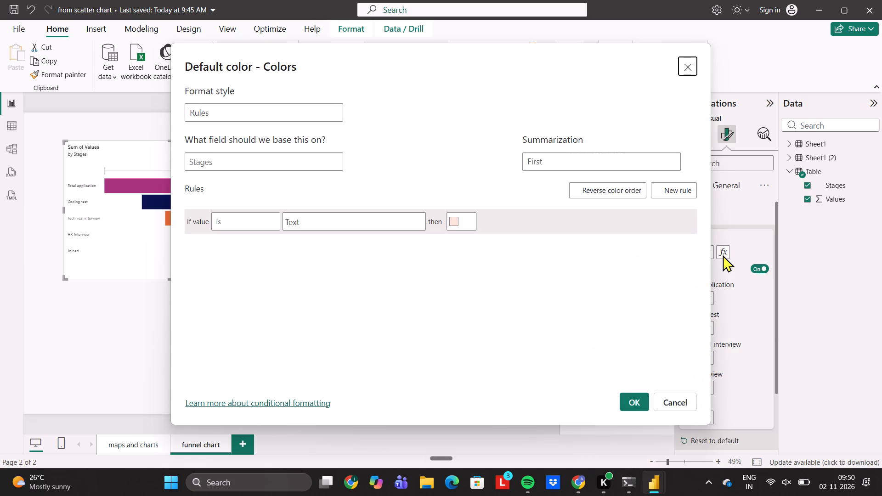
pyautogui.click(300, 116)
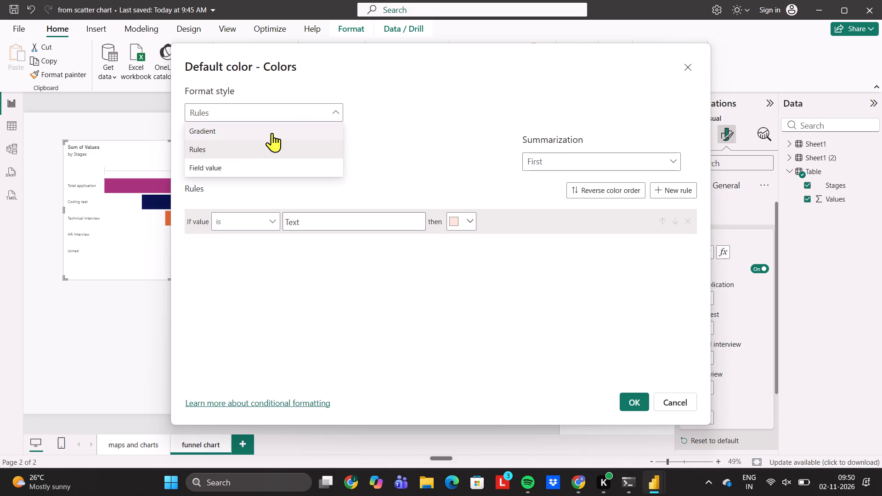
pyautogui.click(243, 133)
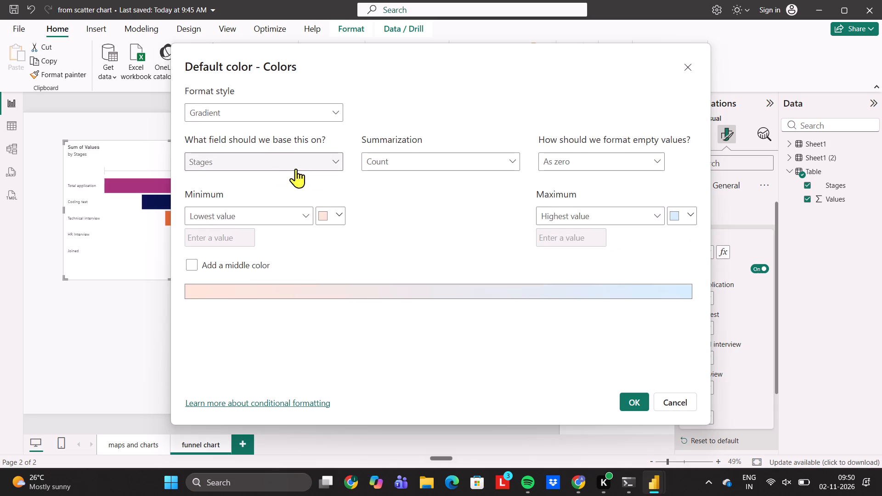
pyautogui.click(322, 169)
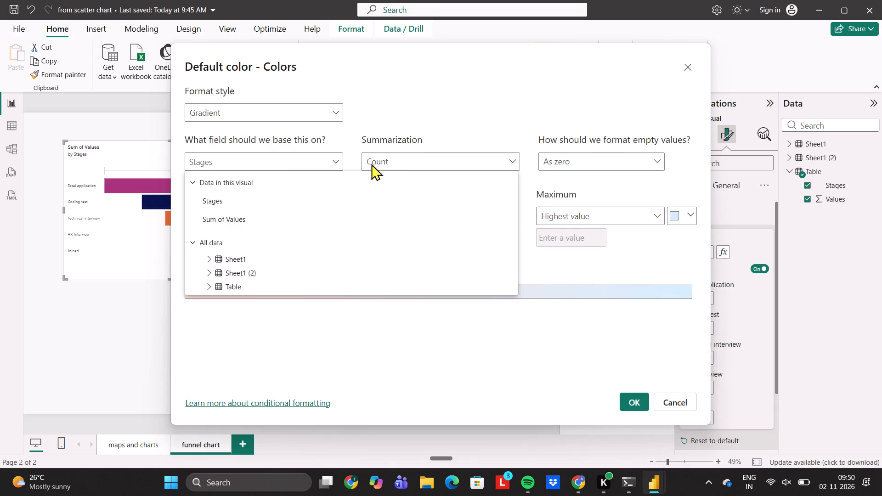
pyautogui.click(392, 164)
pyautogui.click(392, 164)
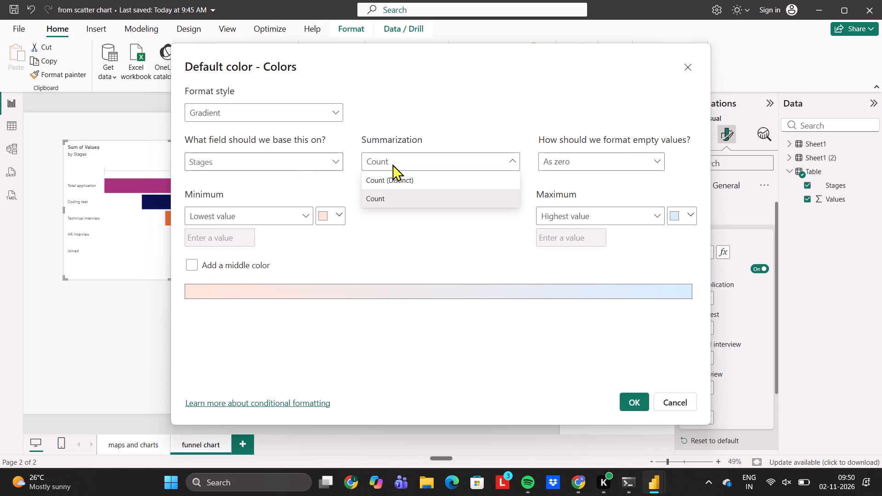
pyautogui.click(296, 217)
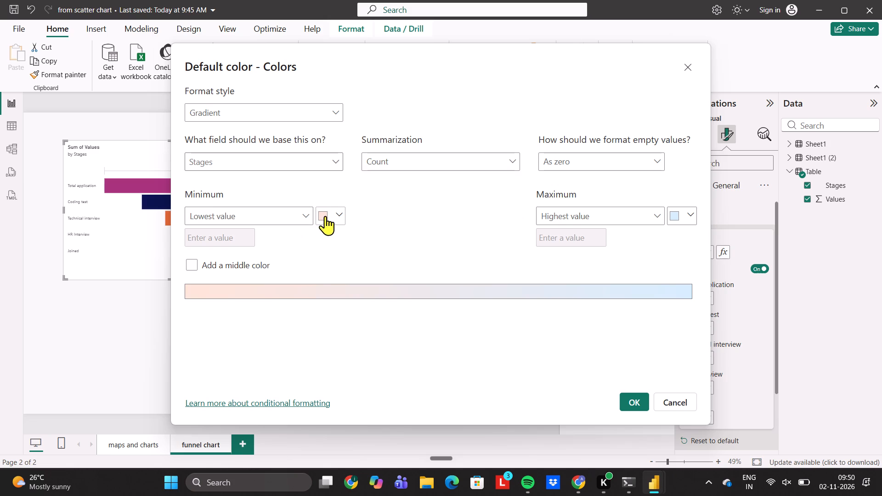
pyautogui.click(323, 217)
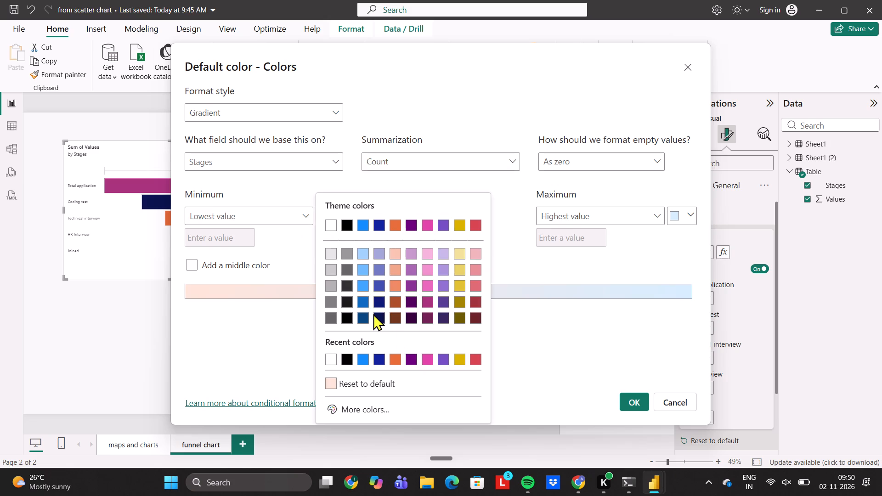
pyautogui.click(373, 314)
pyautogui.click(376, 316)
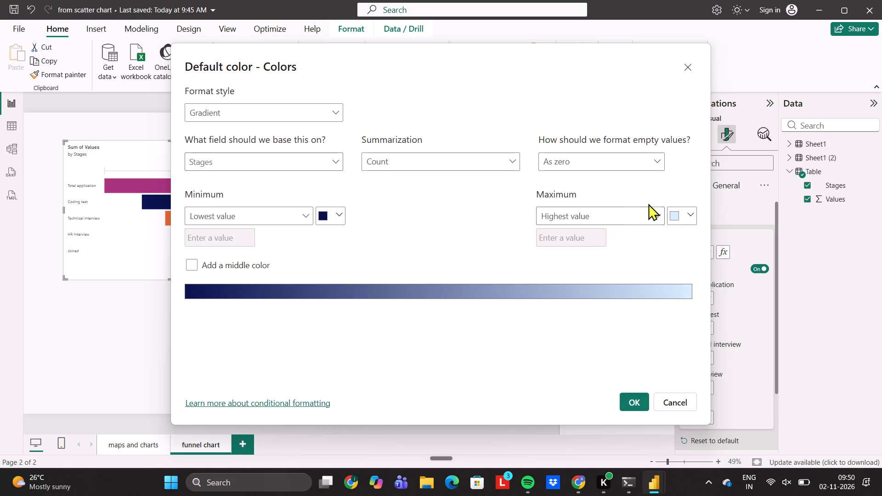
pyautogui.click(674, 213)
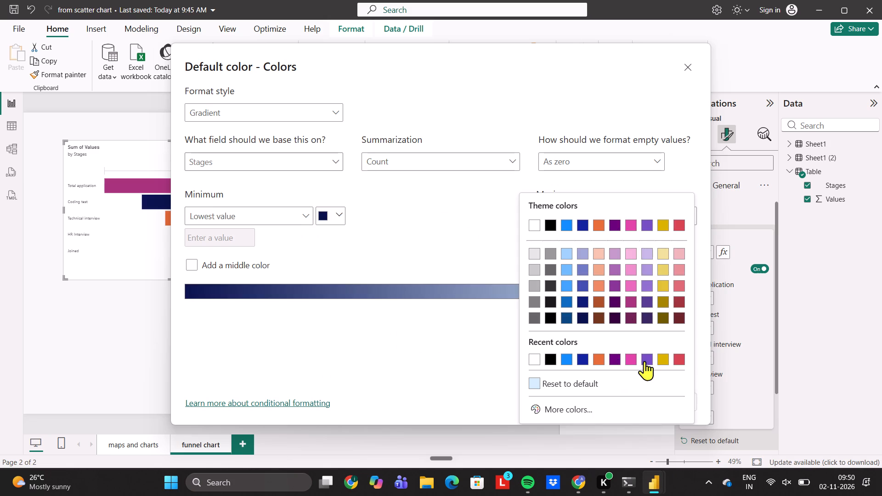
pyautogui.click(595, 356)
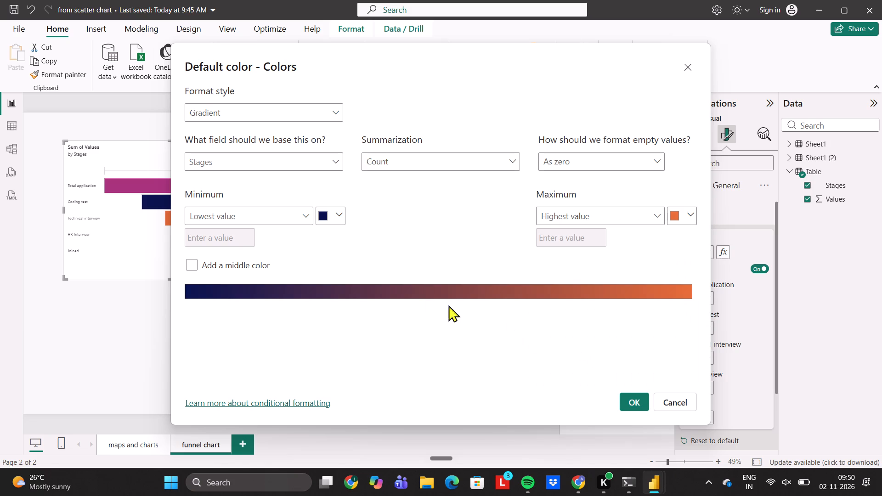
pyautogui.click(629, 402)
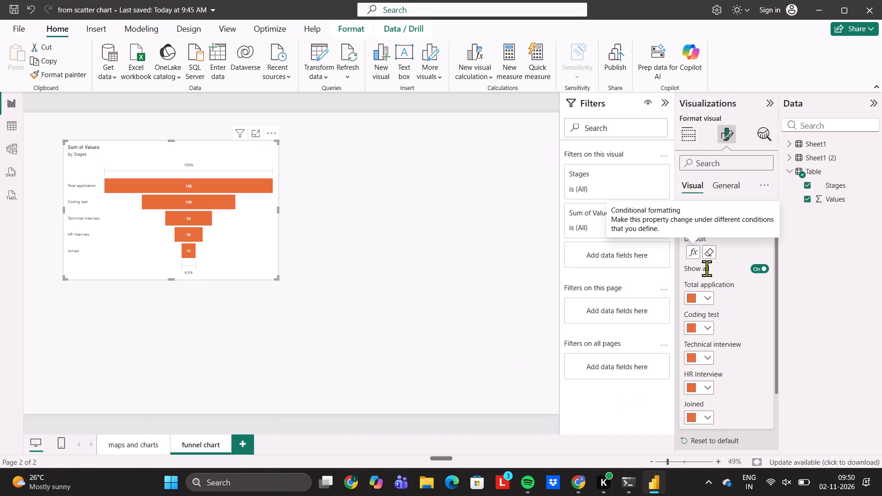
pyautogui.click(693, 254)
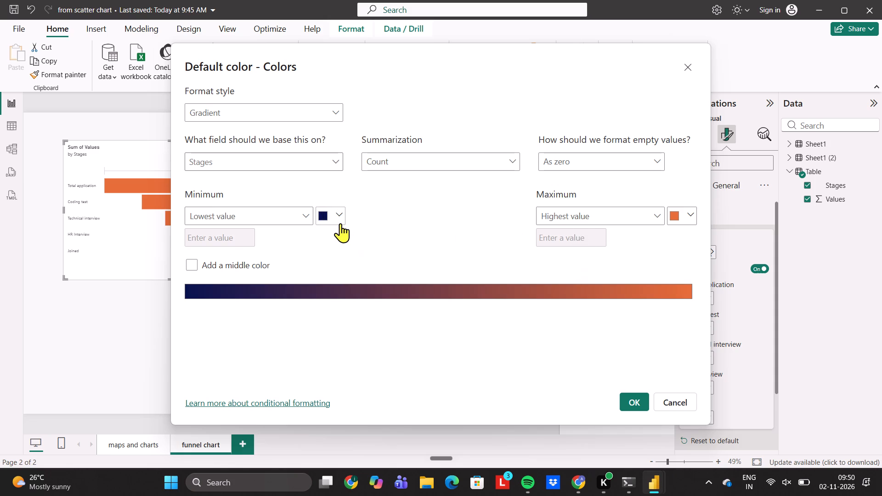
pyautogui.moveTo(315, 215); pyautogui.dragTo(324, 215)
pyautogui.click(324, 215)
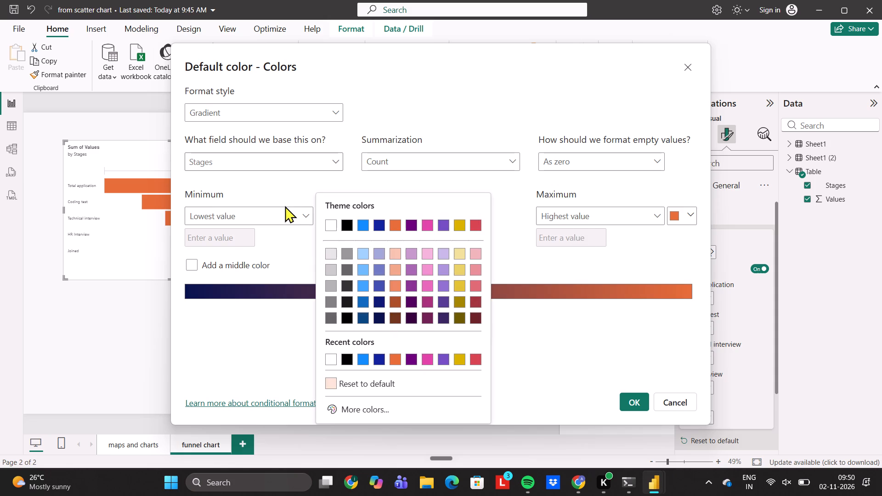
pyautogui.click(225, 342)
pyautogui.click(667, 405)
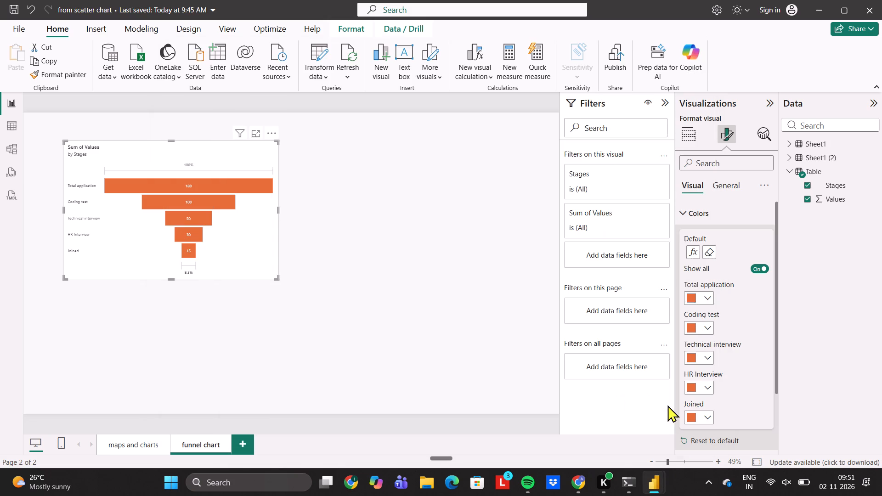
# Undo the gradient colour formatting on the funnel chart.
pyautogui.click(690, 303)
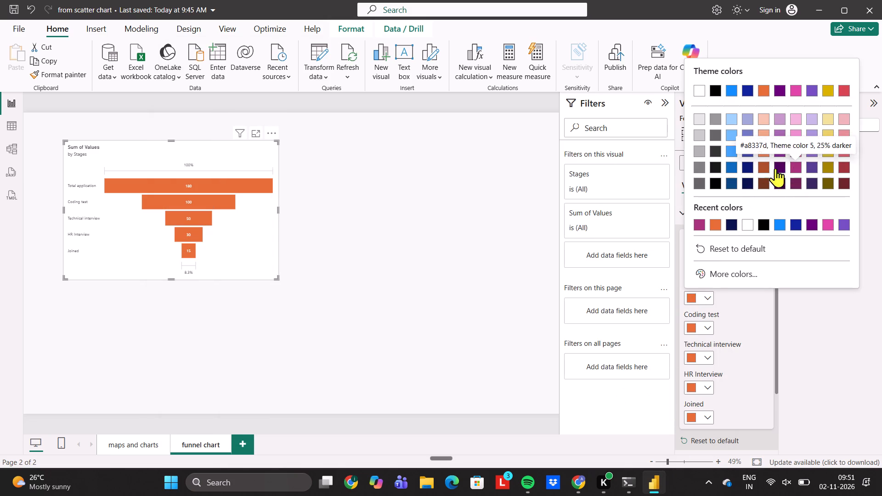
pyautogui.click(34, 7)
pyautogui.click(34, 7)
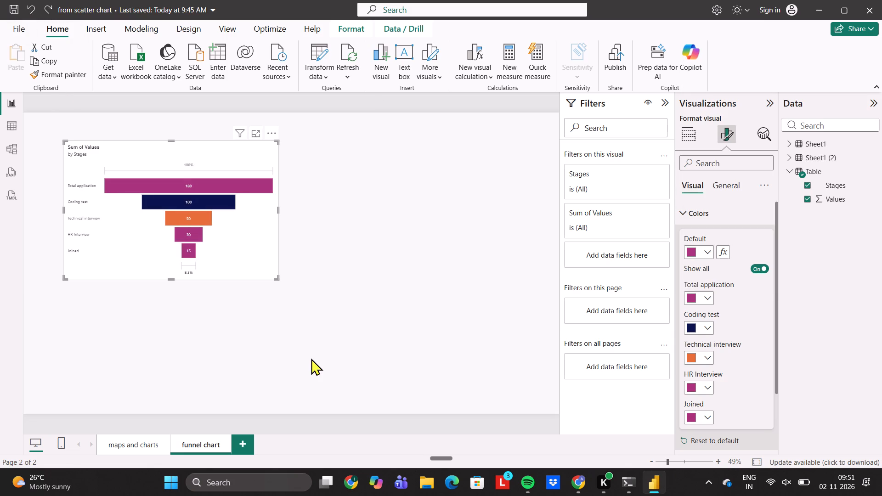
# Save the report with the funnel chart deselected.
pyautogui.hotkey('ctrl', 's')
pyautogui.click(297, 233)
pyautogui.hotkey('ctrl', 's')
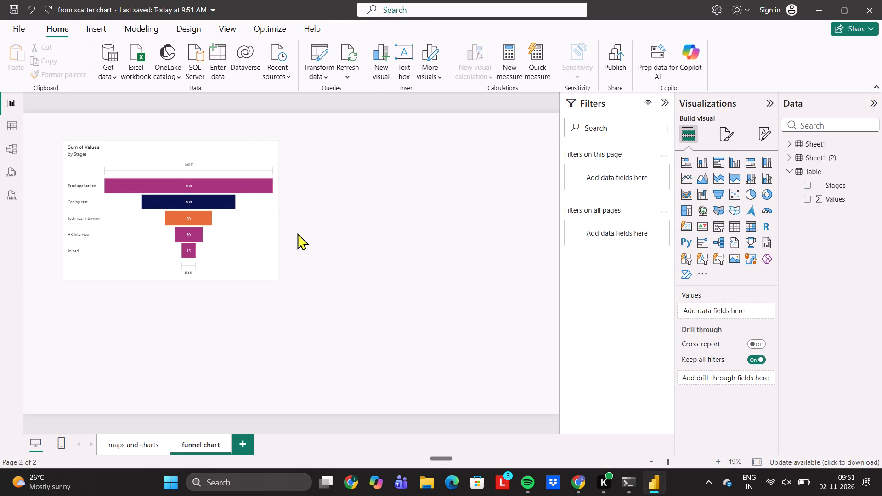
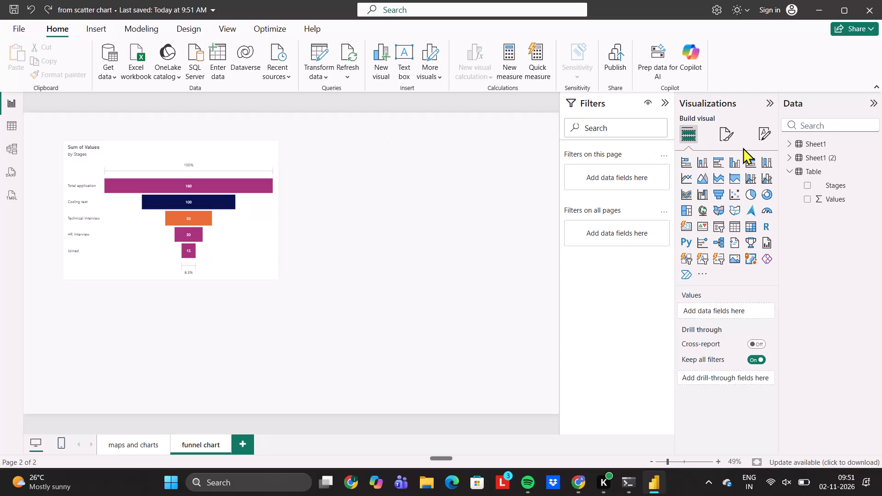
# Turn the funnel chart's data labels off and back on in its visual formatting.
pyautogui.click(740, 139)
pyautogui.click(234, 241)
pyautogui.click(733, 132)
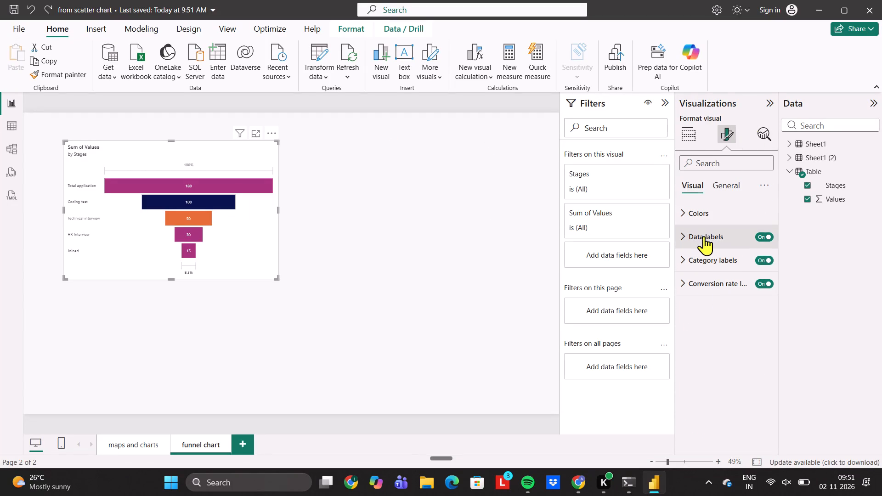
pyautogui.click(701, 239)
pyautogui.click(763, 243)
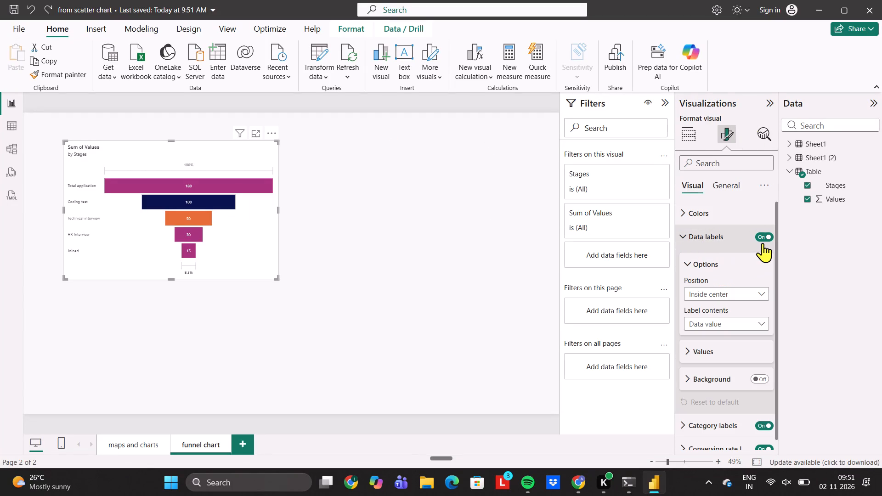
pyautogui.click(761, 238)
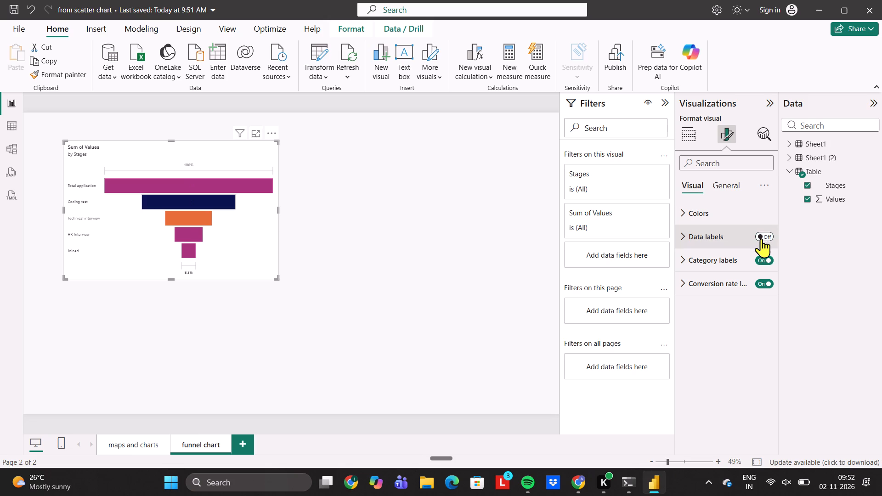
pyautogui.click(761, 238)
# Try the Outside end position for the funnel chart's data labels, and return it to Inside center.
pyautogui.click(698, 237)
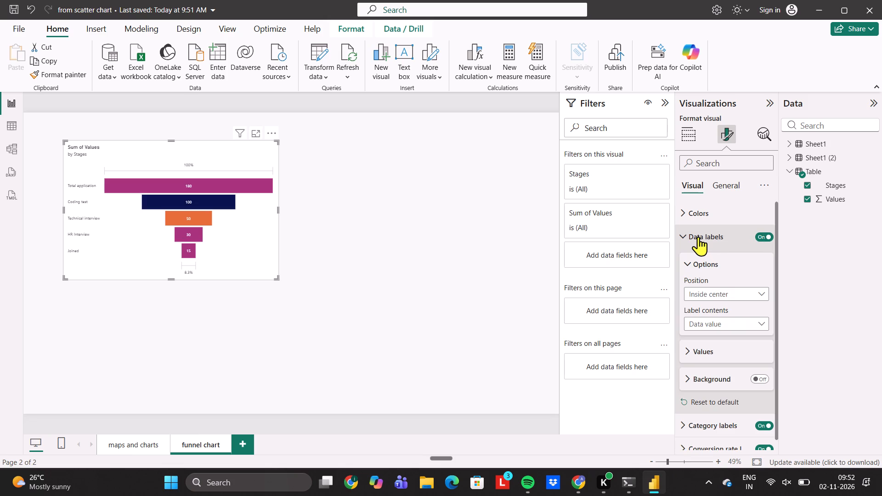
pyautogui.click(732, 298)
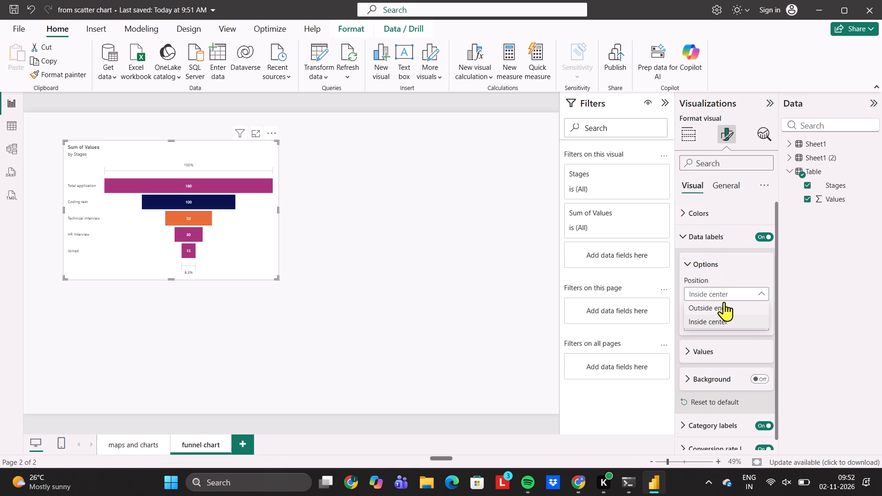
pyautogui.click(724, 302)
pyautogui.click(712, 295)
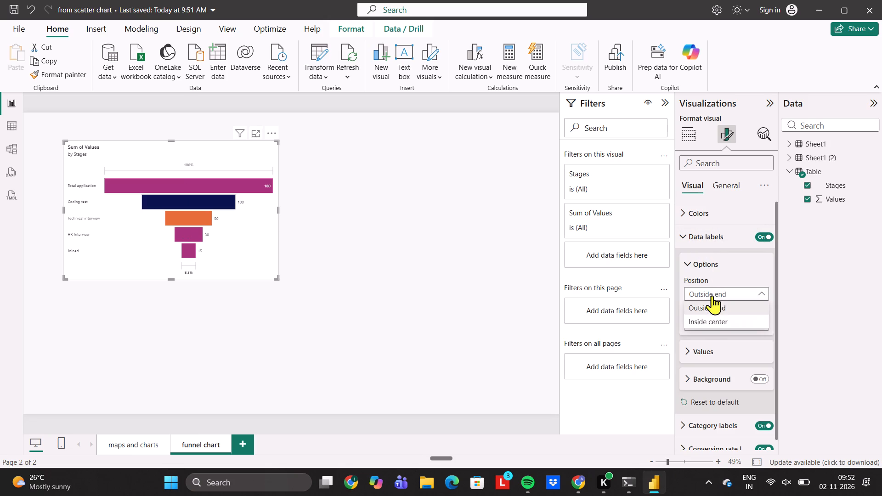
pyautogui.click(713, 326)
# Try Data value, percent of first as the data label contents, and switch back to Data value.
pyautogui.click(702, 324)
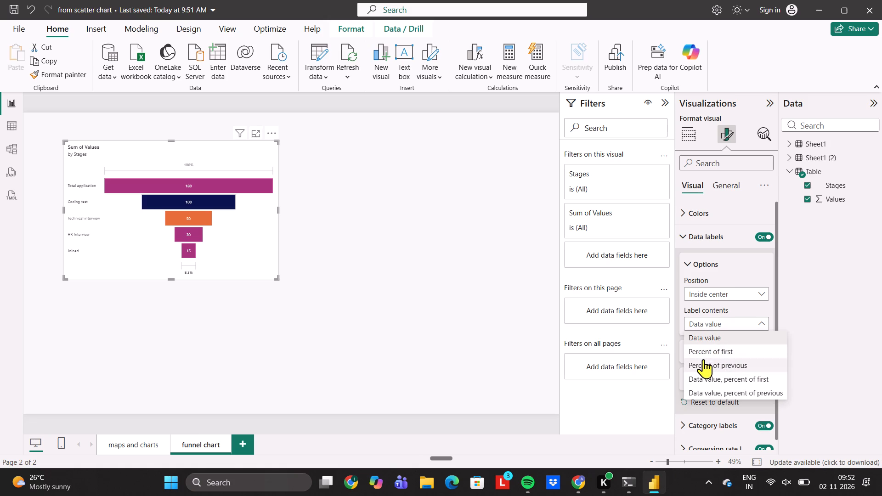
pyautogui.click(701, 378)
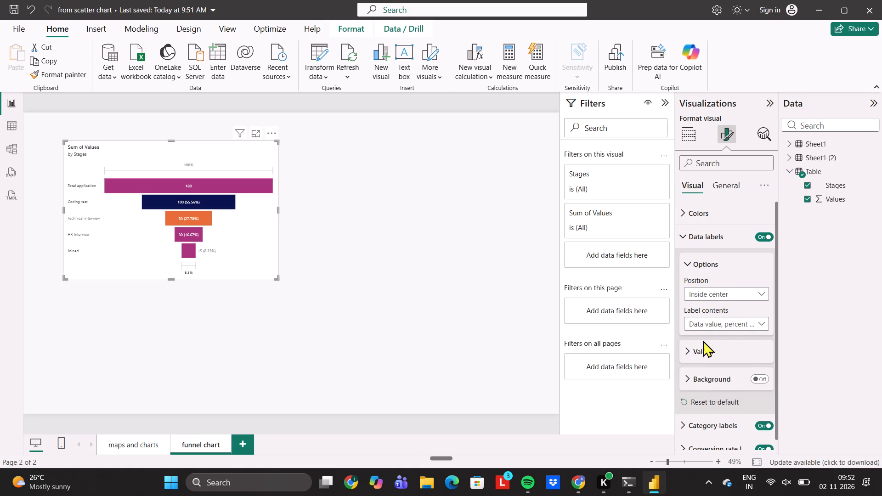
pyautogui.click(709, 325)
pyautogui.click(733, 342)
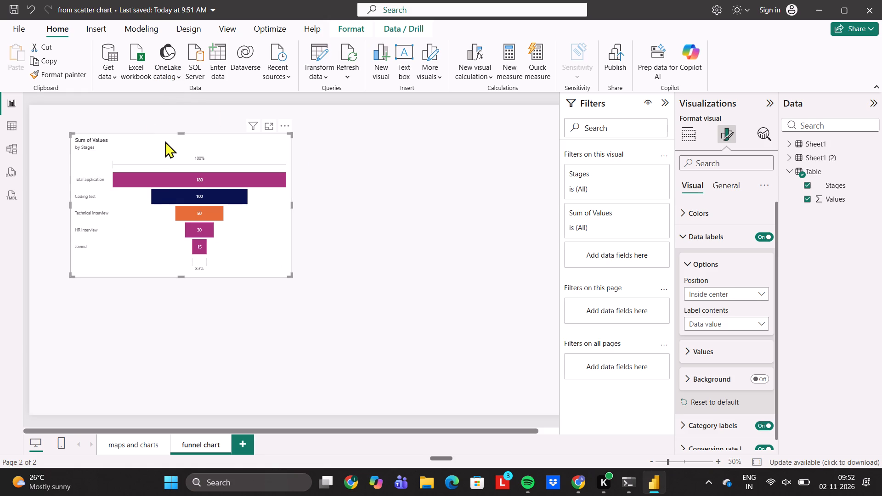
# Move the funnel chart up and left, close to the report page's top-left corner.
pyautogui.moveTo(165, 141); pyautogui.dragTo(134, 123)
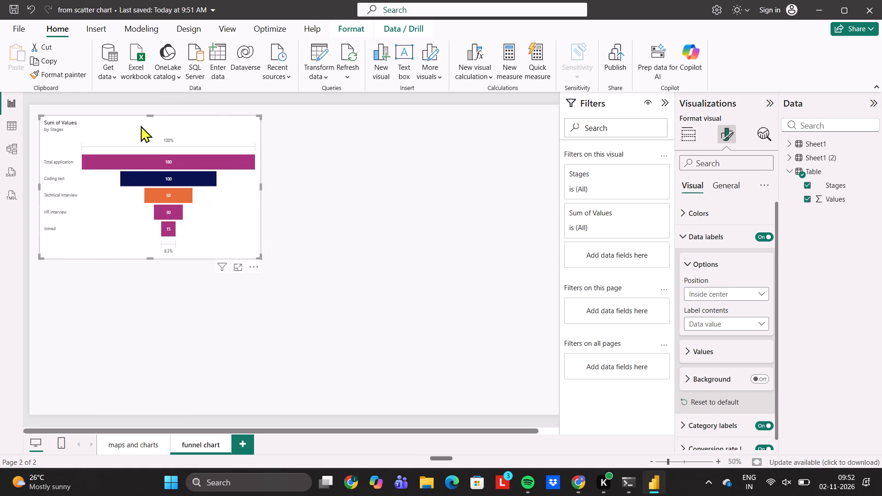
pyautogui.click(226, 205)
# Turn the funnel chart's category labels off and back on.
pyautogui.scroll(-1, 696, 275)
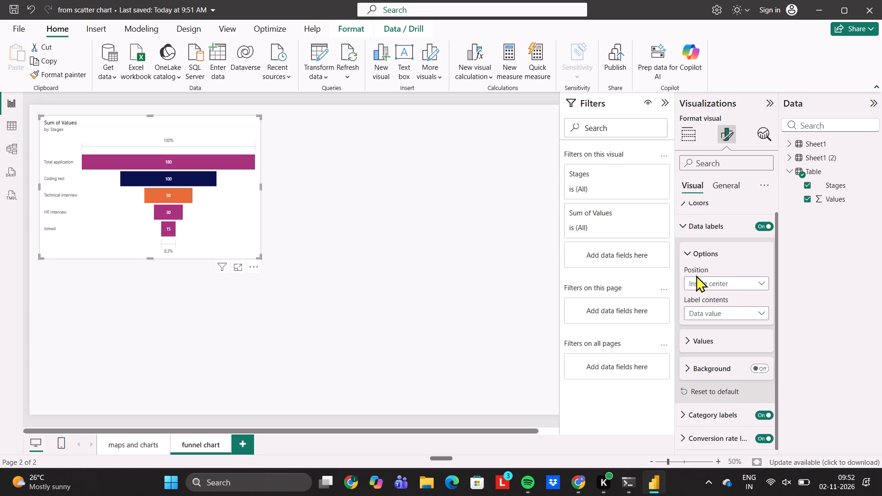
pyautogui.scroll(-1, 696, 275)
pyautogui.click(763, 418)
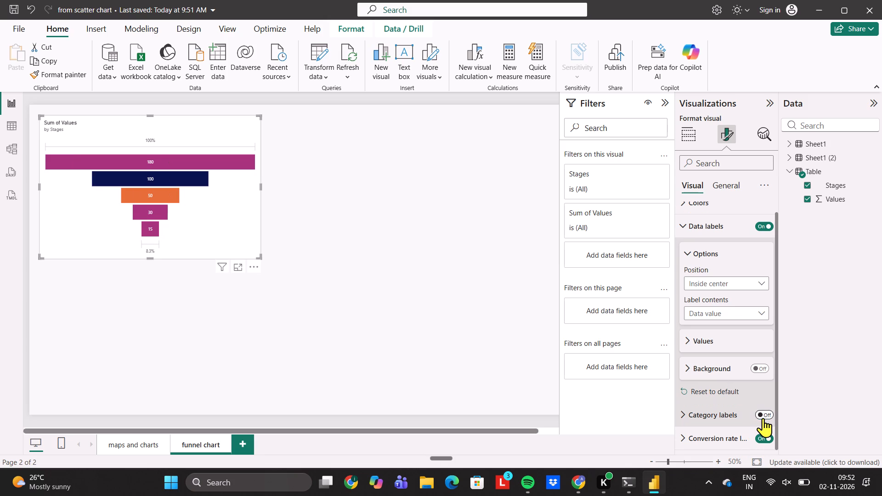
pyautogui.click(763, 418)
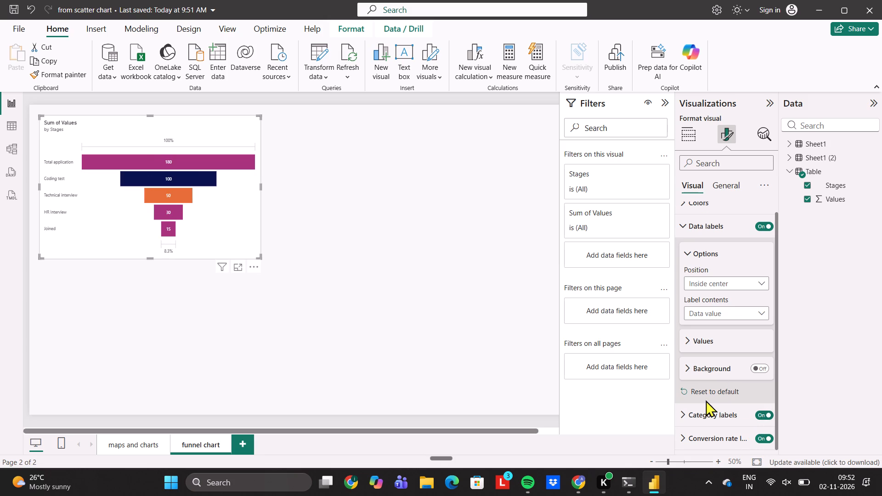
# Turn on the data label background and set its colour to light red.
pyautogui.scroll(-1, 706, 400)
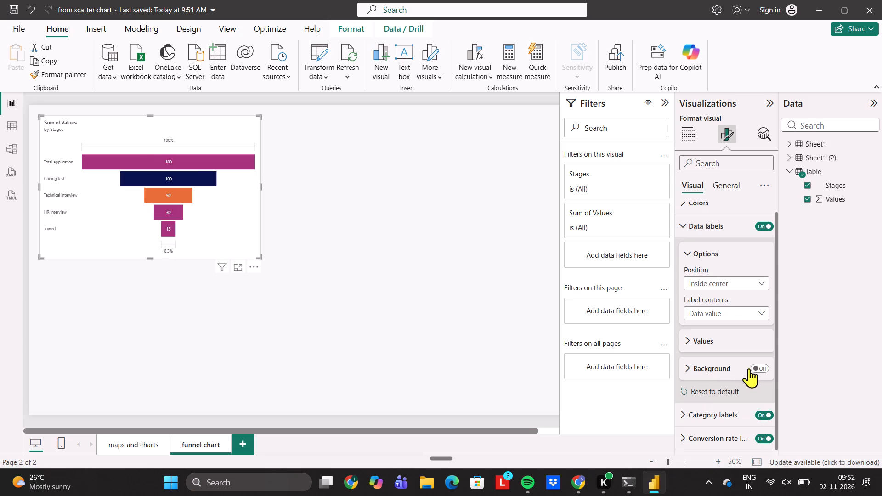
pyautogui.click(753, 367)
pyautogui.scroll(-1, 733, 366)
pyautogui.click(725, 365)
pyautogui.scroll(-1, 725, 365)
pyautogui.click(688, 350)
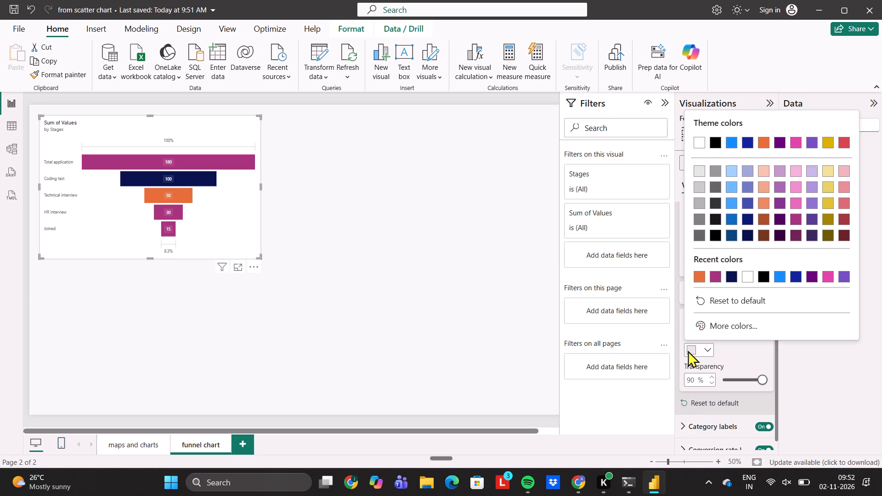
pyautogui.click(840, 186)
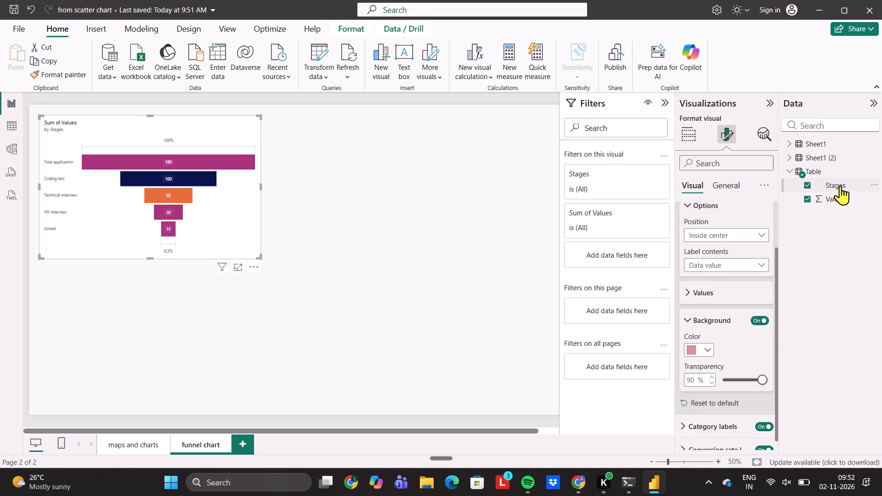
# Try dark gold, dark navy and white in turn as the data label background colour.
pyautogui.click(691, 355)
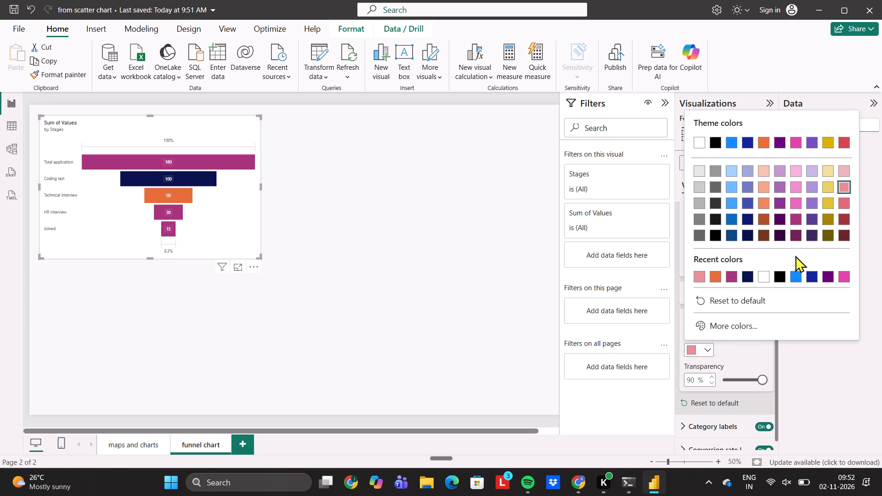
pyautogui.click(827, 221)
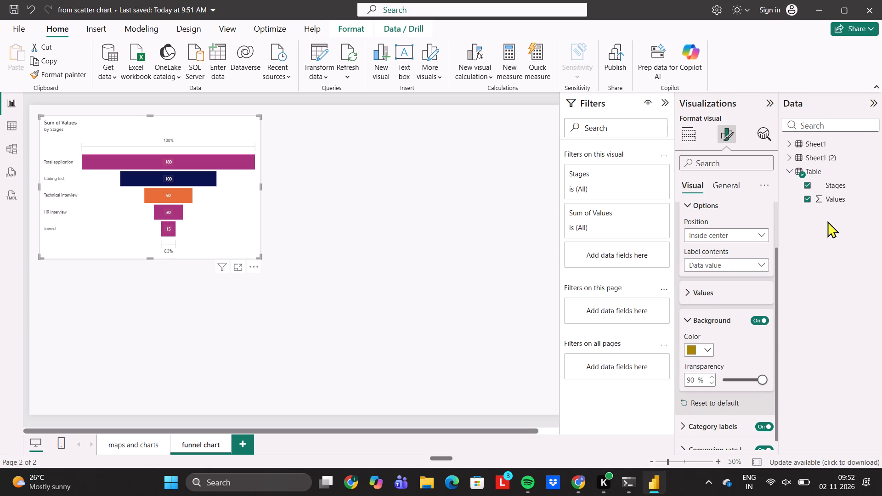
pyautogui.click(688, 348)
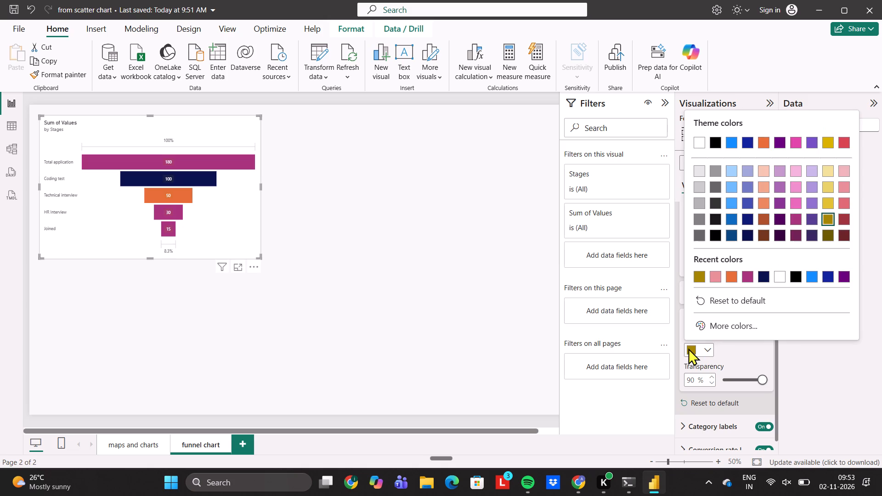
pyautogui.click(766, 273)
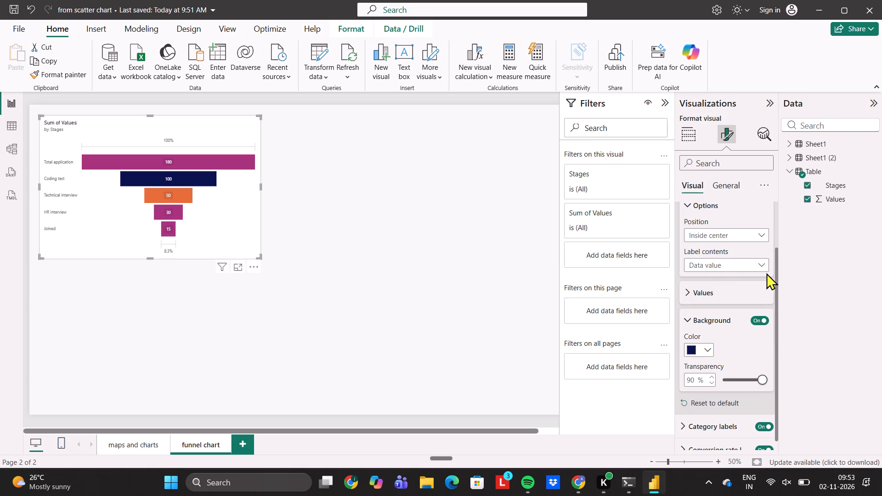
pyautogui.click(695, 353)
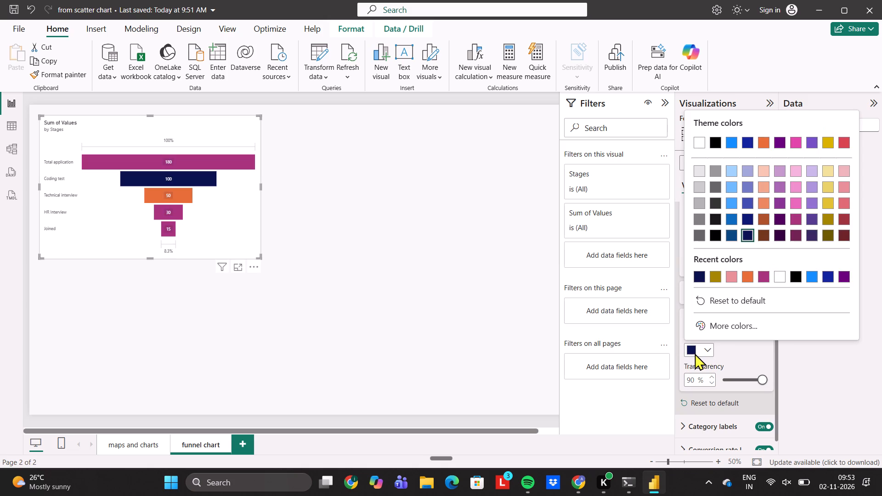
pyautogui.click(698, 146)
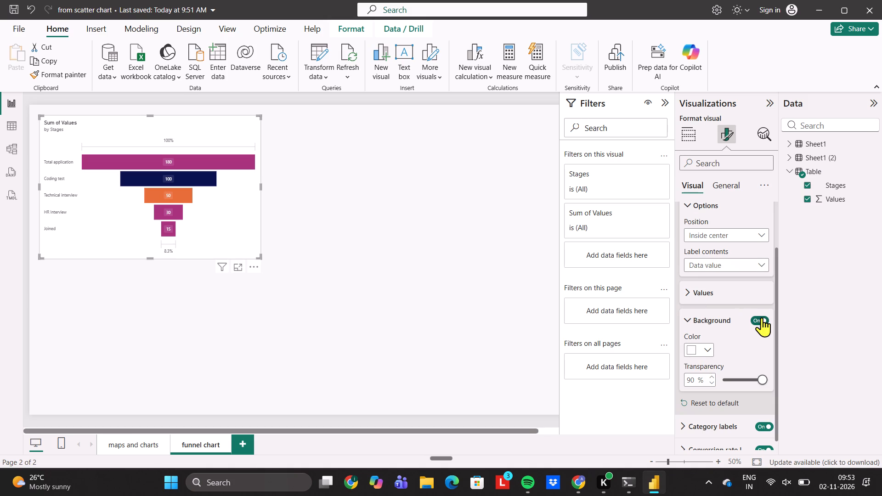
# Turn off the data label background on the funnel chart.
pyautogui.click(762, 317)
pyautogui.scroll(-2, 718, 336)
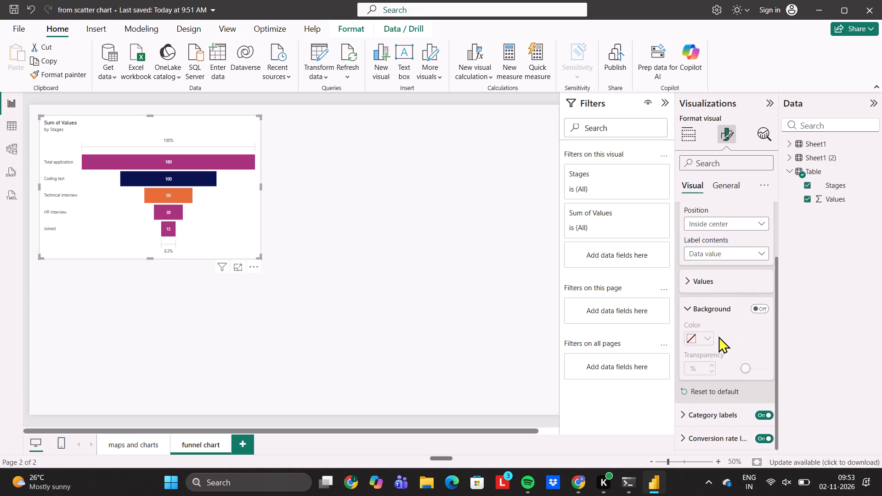
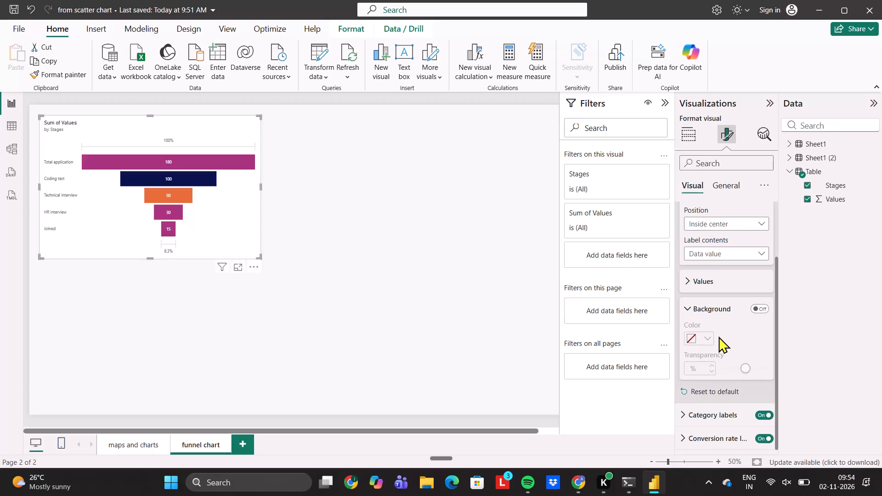
# Save the report with the formatted funnel chart and deselect the chart.
pyautogui.keyDown('ctrl'); pyautogui.click(718, 336); pyautogui.keyUp('ctrl')
pyautogui.hotkey('ctrl', 's')
pyautogui.click(338, 241)
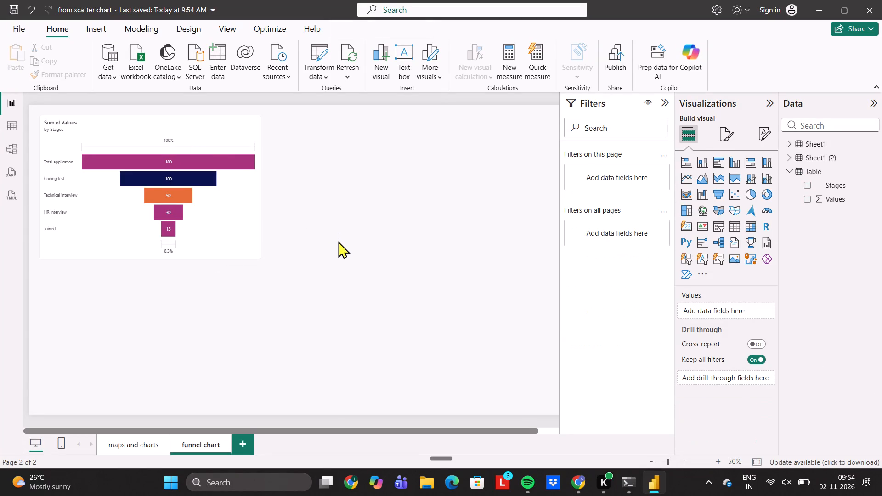
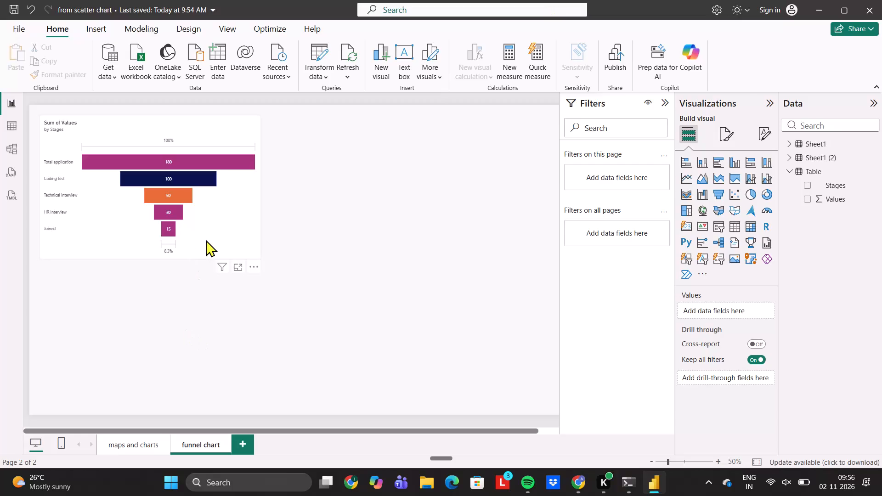
# Move the funnel chart toward the middle of the page and enlarge it to cover most of the page.
pyautogui.moveTo(206, 240); pyautogui.dragTo(284, 274)
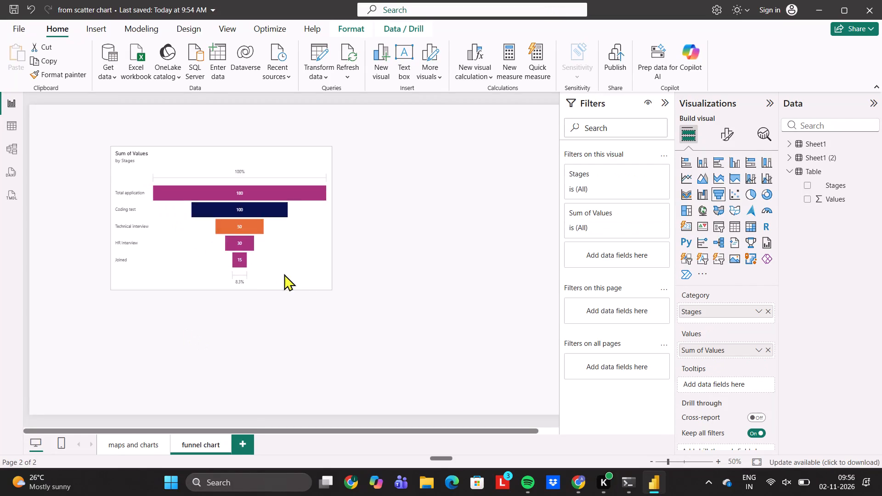
pyautogui.moveTo(284, 274); pyautogui.dragTo(331, 292)
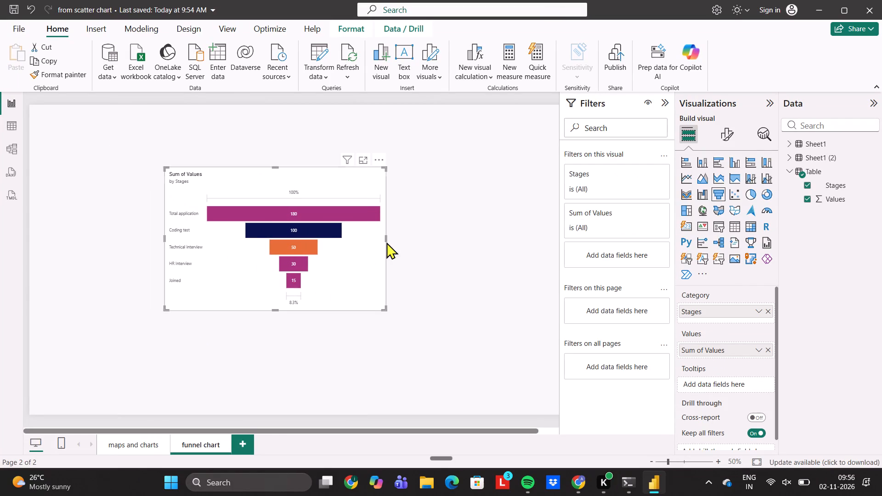
pyautogui.moveTo(386, 241); pyautogui.dragTo(476, 239)
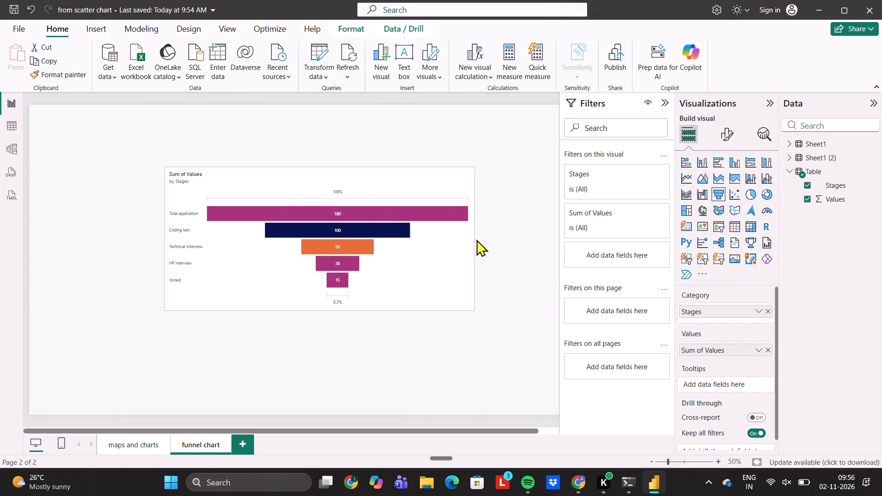
pyautogui.moveTo(476, 239); pyautogui.dragTo(478, 239)
pyautogui.click(321, 312)
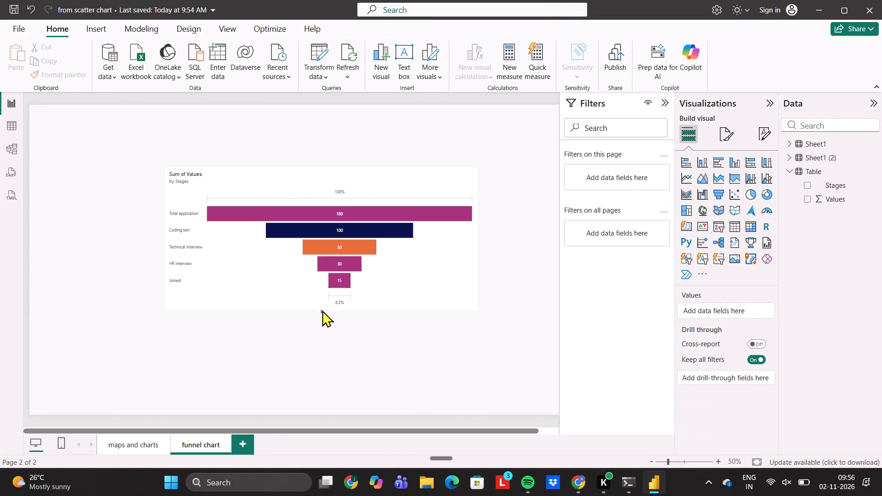
pyautogui.click(318, 281)
pyautogui.moveTo(319, 308); pyautogui.dragTo(324, 372)
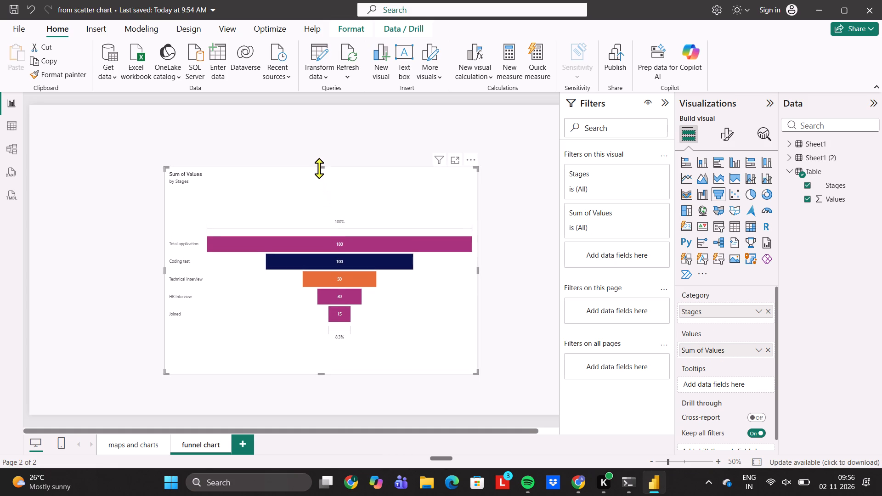
pyautogui.moveTo(319, 167); pyautogui.dragTo(315, 106)
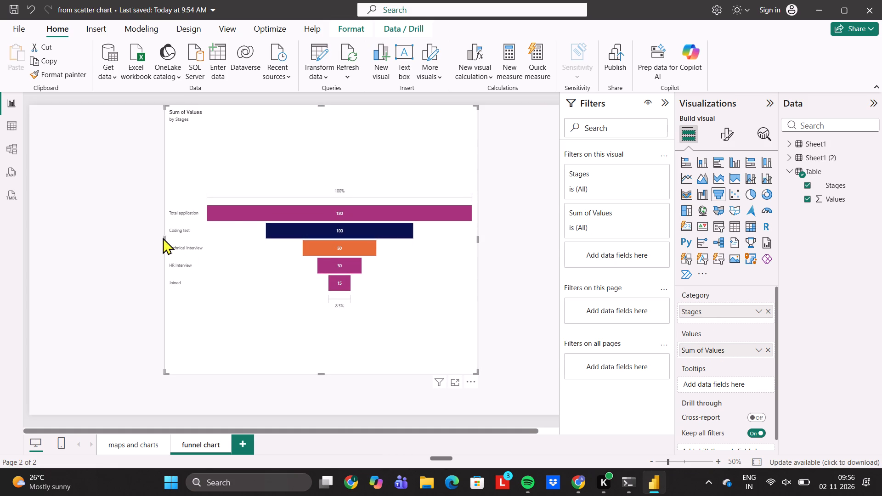
pyautogui.moveTo(164, 237); pyautogui.dragTo(73, 235)
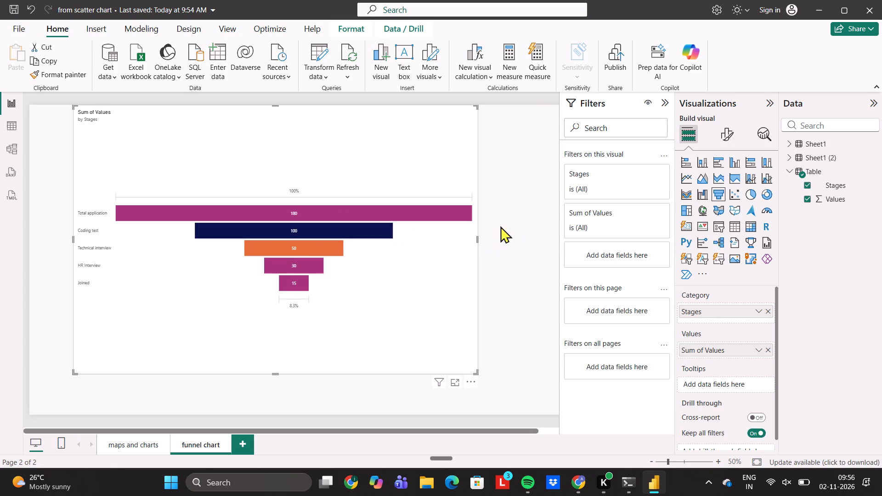
pyautogui.moveTo(479, 240); pyautogui.dragTo(543, 245)
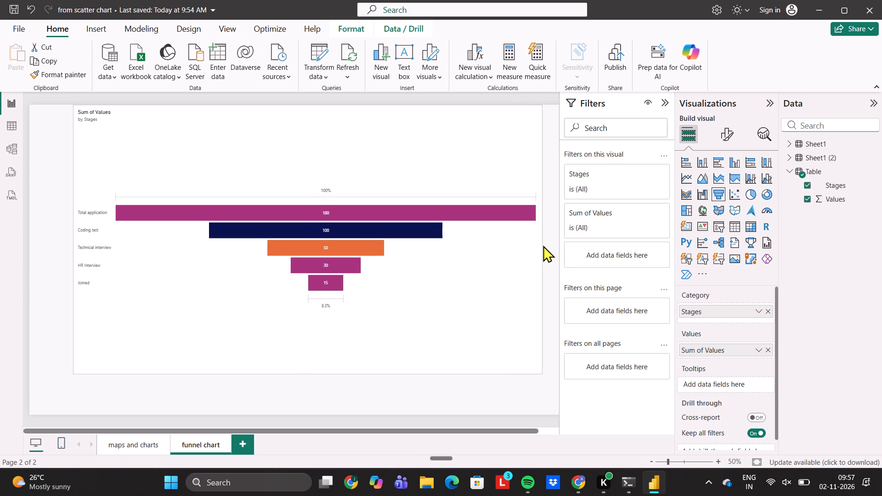
# Add a new report page and name it "ttree map".
pyautogui.click(248, 444)
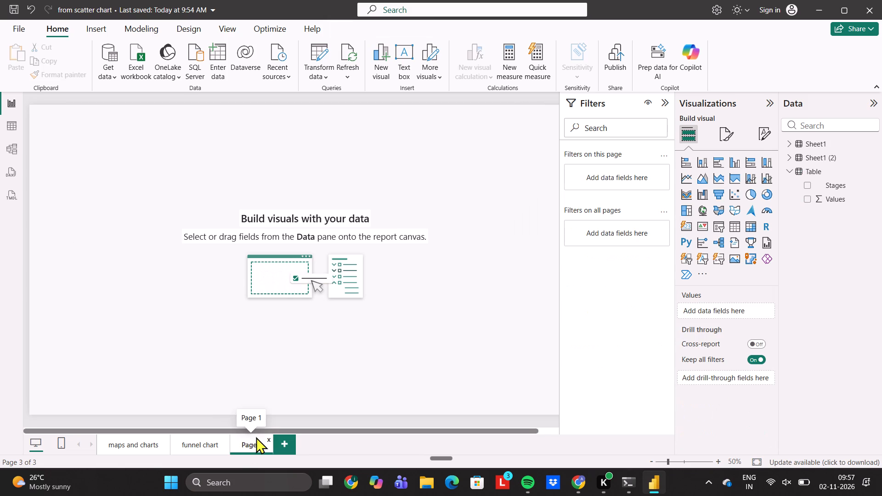
pyautogui.tripleClick(249, 441)
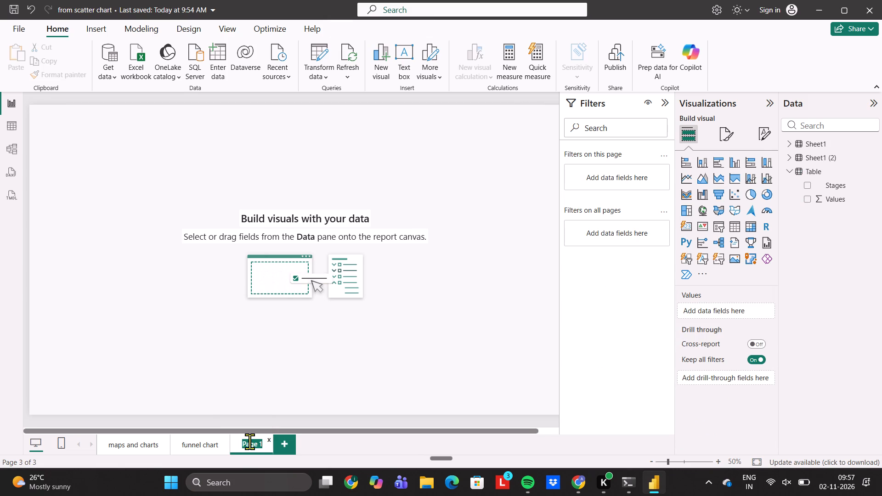
pyautogui.press('BackSpace')
pyautogui.write('ttree map')
pyautogui.press('Return')
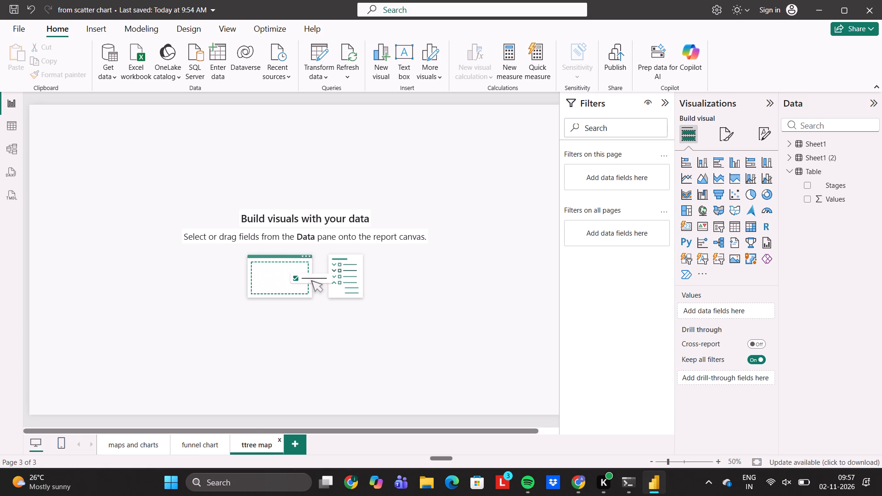
pyautogui.click(362, 259)
# Insert a Treemap visual on the new page and enlarge it in width and height.
pyautogui.click(690, 211)
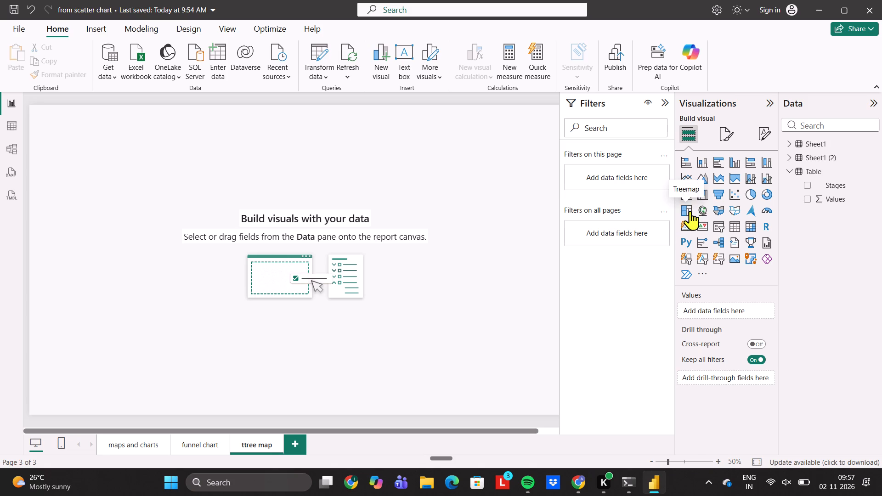
pyautogui.moveTo(102, 152); pyautogui.dragTo(330, 240)
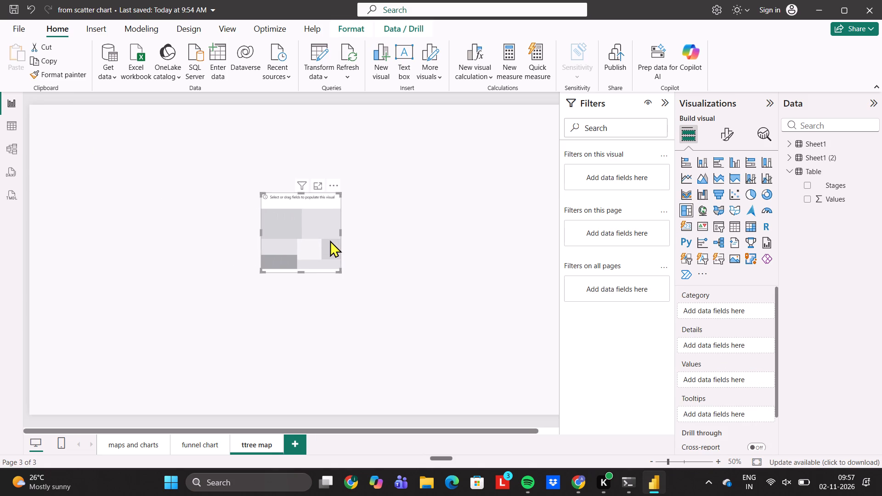
pyautogui.moveTo(302, 273); pyautogui.dragTo(312, 363)
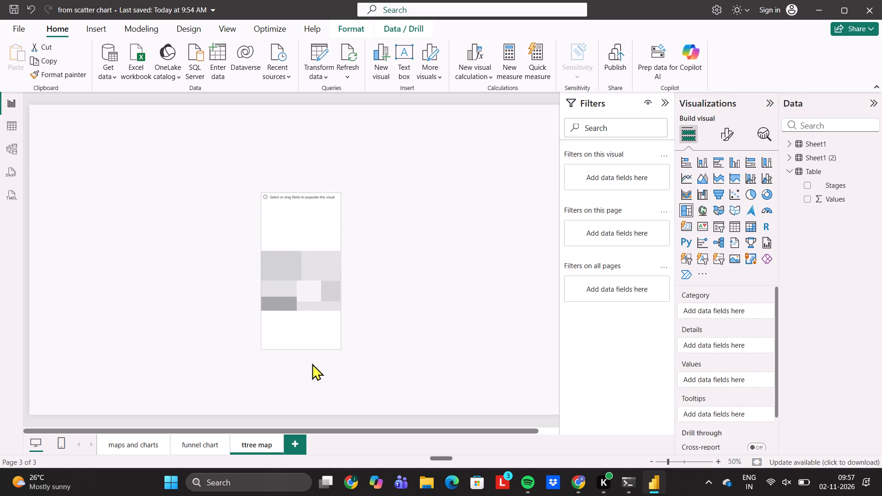
pyautogui.moveTo(312, 363); pyautogui.dragTo(312, 370)
pyautogui.moveTo(341, 281); pyautogui.dragTo(443, 263)
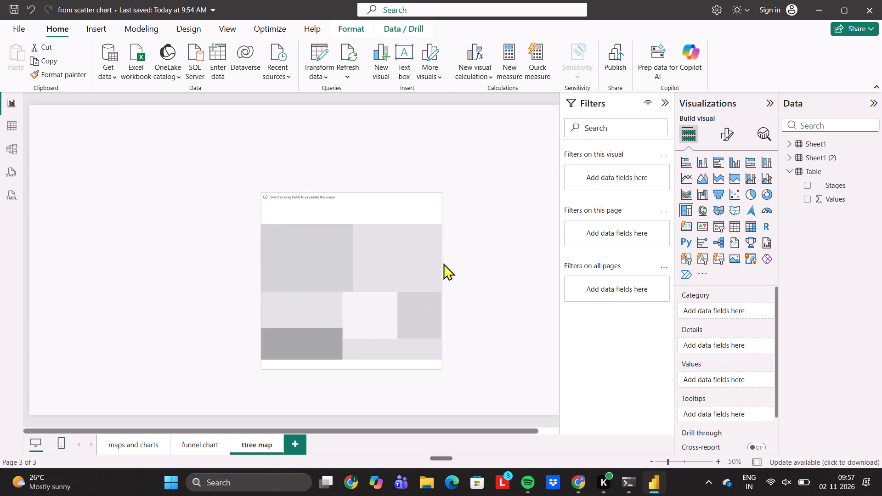
pyautogui.moveTo(443, 263); pyautogui.dragTo(491, 247)
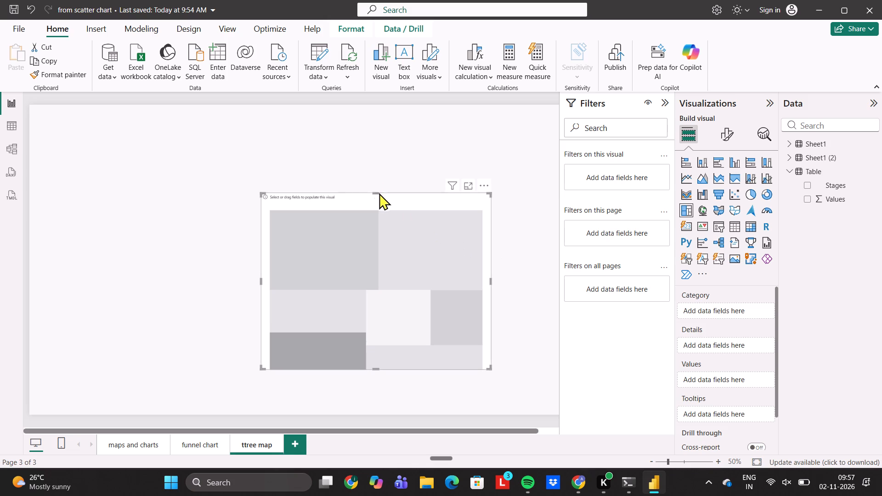
pyautogui.moveTo(373, 197); pyautogui.dragTo(356, 123)
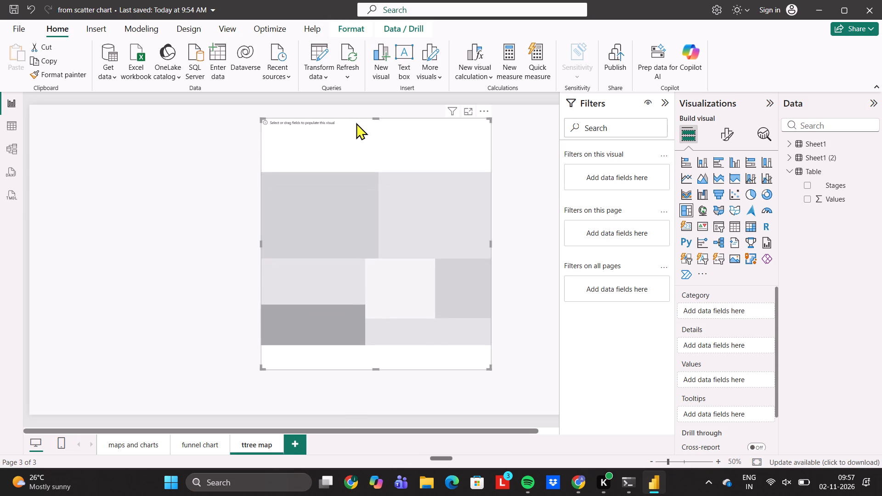
# Assign the State field from Sheet1 as the treemap's Category.
pyautogui.click(803, 138)
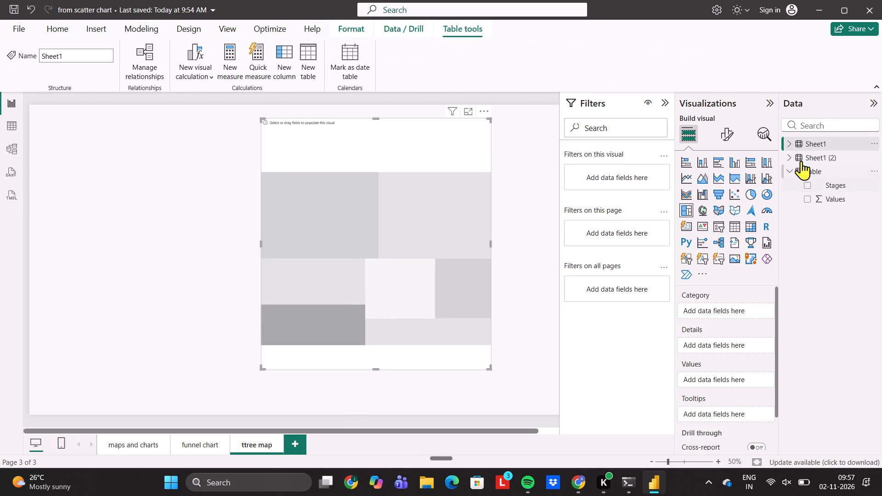
pyautogui.click(791, 147)
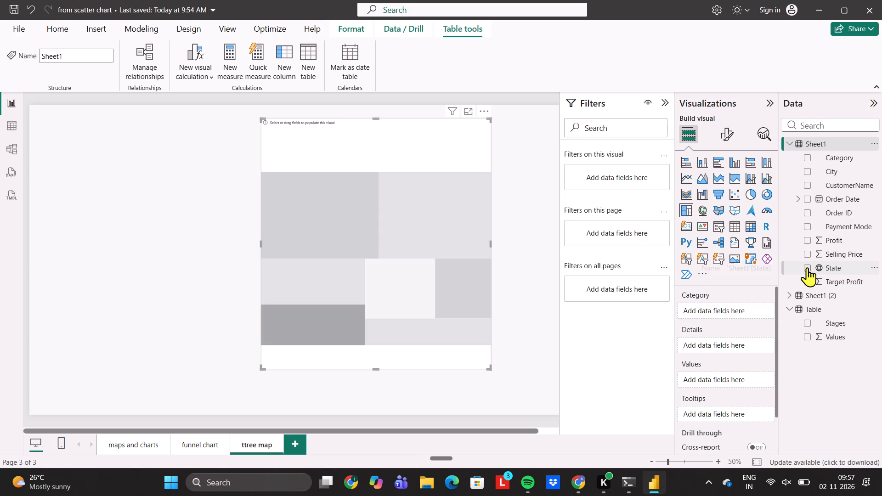
pyautogui.moveTo(807, 267); pyautogui.dragTo(725, 314)
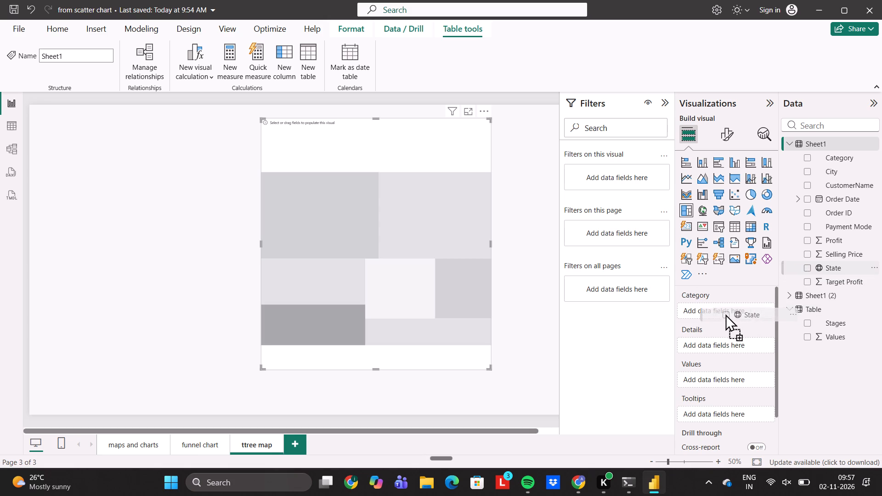
pyautogui.moveTo(725, 314); pyautogui.dragTo(702, 306)
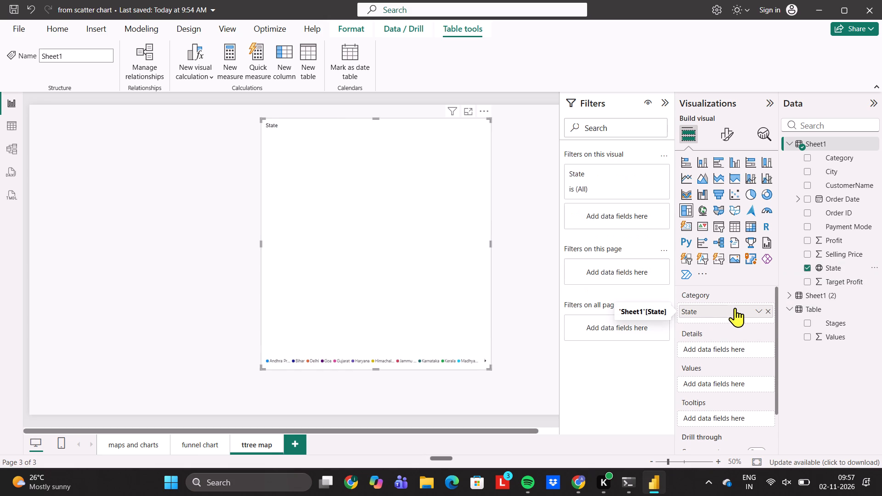
# Shift the treemap toward the left side of the page and widen it.
pyautogui.moveTo(426, 275); pyautogui.dragTo(384, 273)
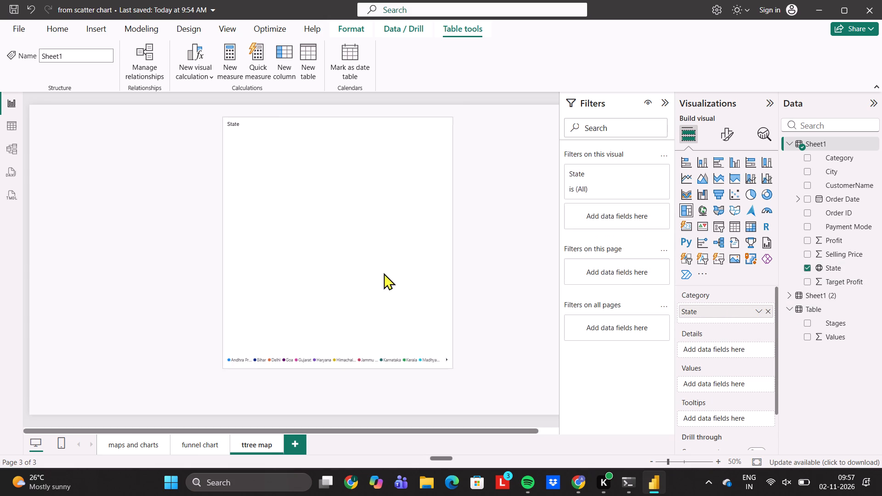
pyautogui.moveTo(384, 273); pyautogui.dragTo(363, 277)
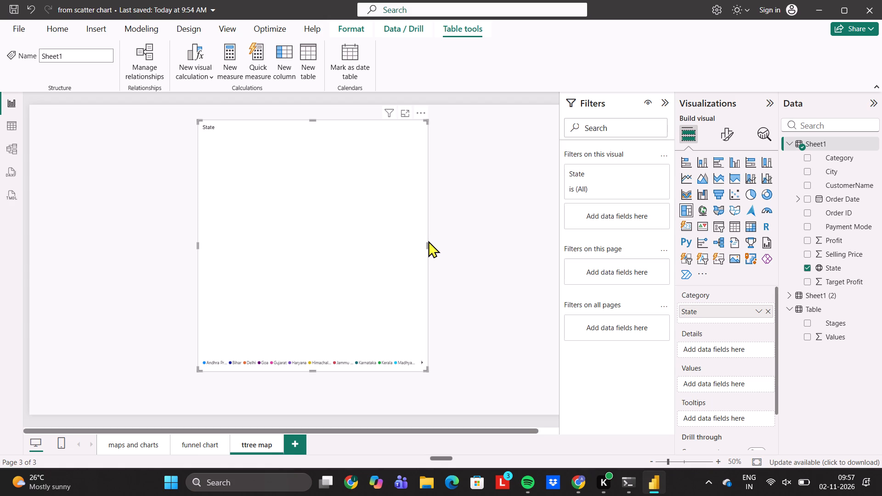
pyautogui.moveTo(427, 246); pyautogui.dragTo(461, 247)
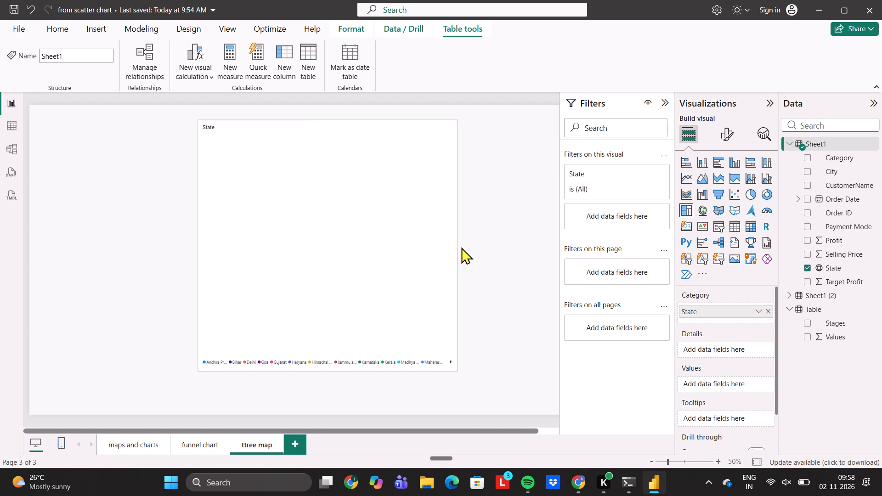
pyautogui.moveTo(461, 247); pyautogui.dragTo(472, 247)
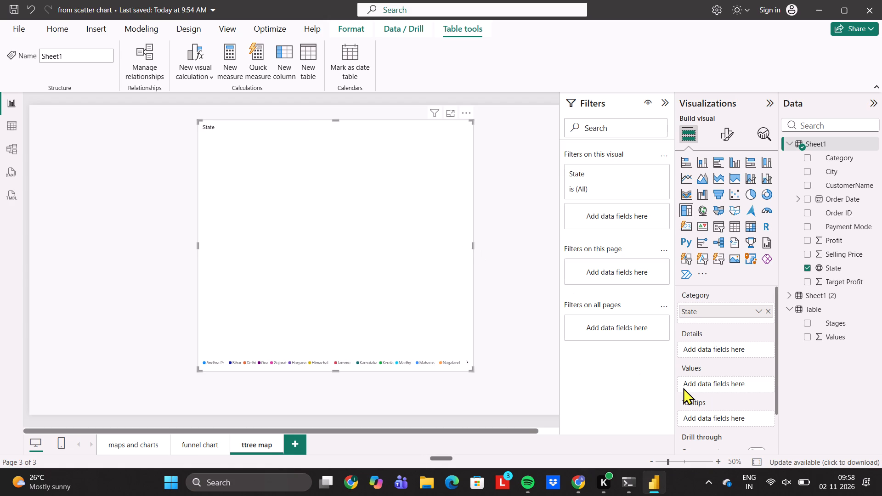
# Assign Selling Price from Sheet1 as the treemap's Values and shift the visual slightly left and down.
pyautogui.scroll(1, 683, 388)
pyautogui.moveTo(806, 255); pyautogui.dragTo(706, 390)
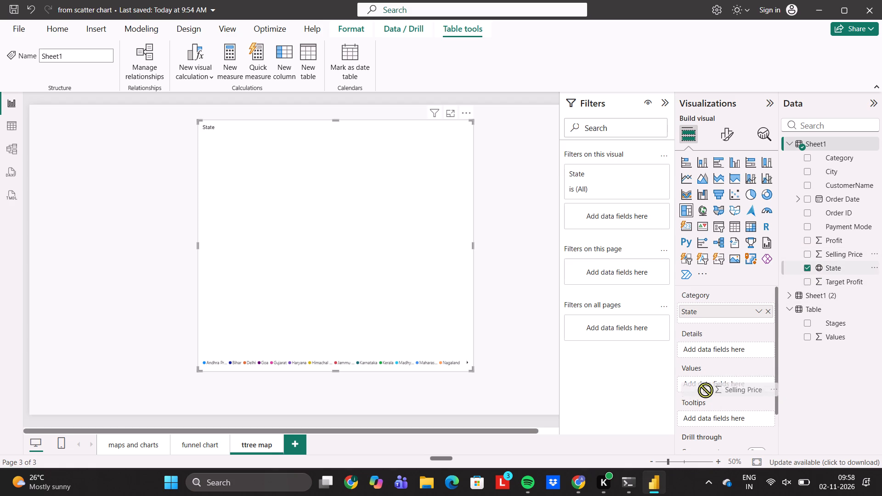
pyautogui.moveTo(706, 390); pyautogui.dragTo(704, 389)
pyautogui.moveTo(356, 276); pyautogui.dragTo(327, 286)
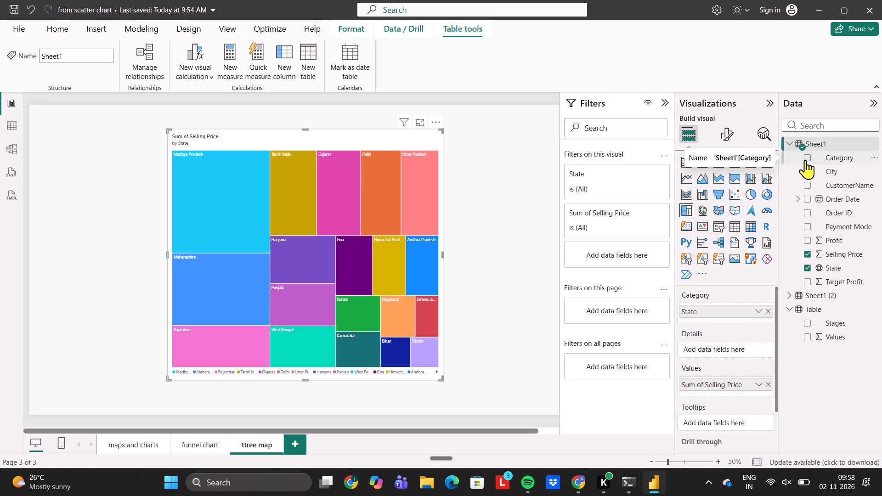
# Assign the Category field from Sheet1 as the treemap's Details.
pyautogui.moveTo(805, 160); pyautogui.dragTo(719, 379)
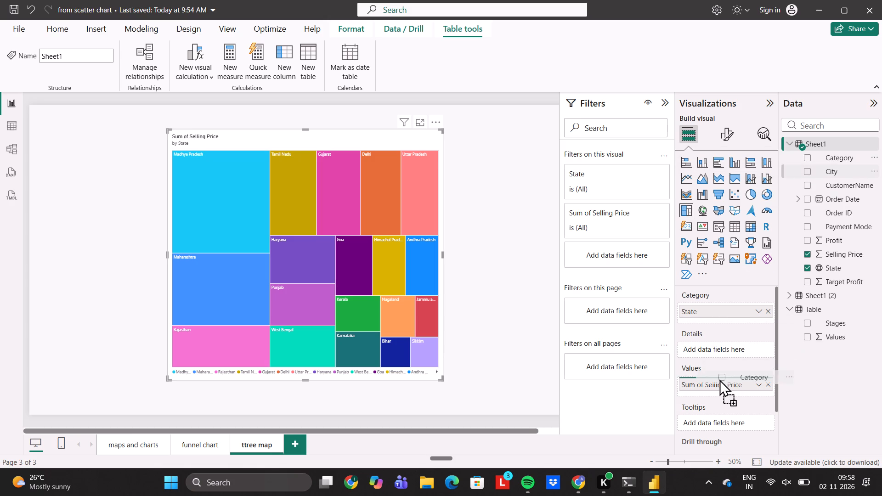
pyautogui.moveTo(719, 379); pyautogui.dragTo(695, 344)
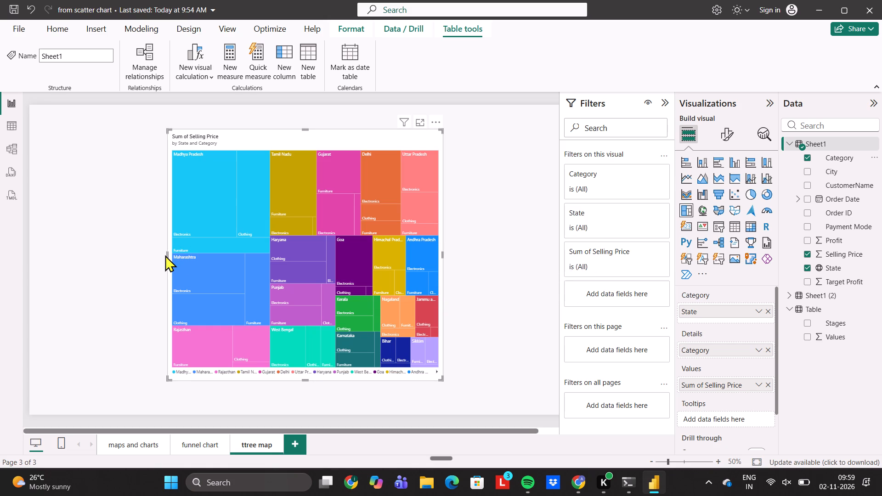
# Widen the treemap on both sides across most of the page and deselect it.
pyautogui.moveTo(168, 255); pyautogui.dragTo(124, 242)
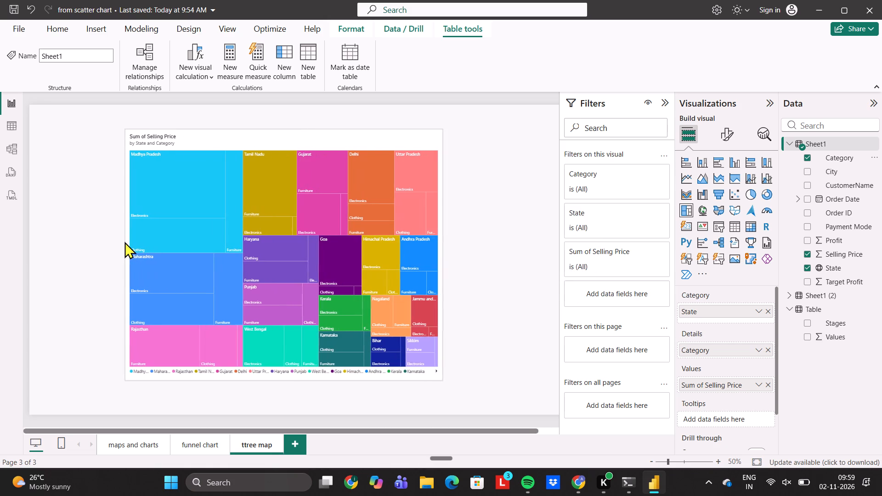
pyautogui.moveTo(124, 242); pyautogui.dragTo(122, 241)
pyautogui.click(442, 259)
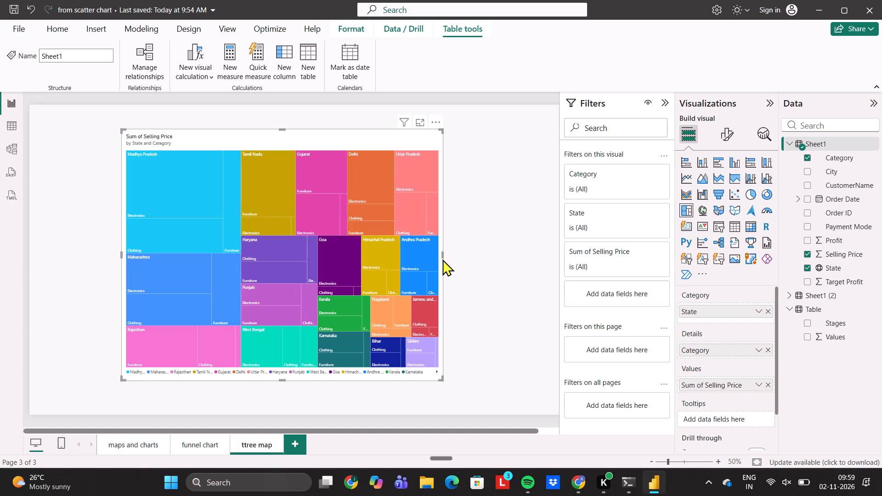
pyautogui.moveTo(442, 255); pyautogui.dragTo(486, 250)
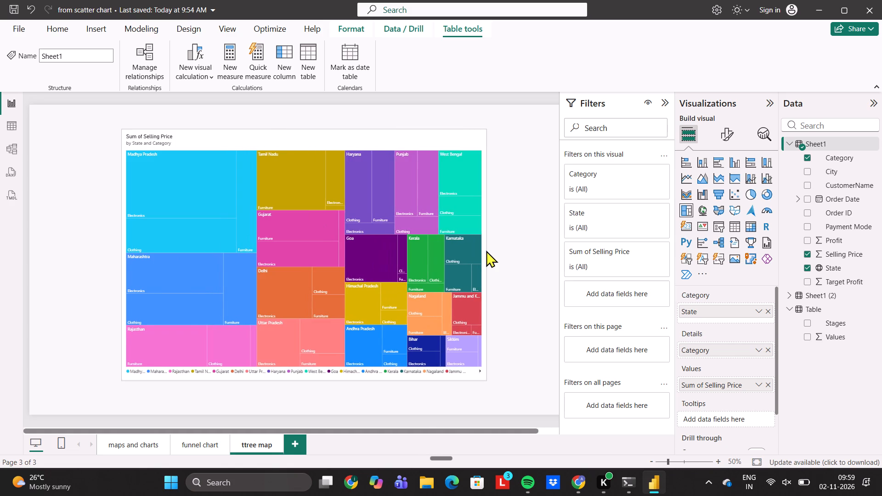
pyautogui.moveTo(486, 250); pyautogui.dragTo(511, 249)
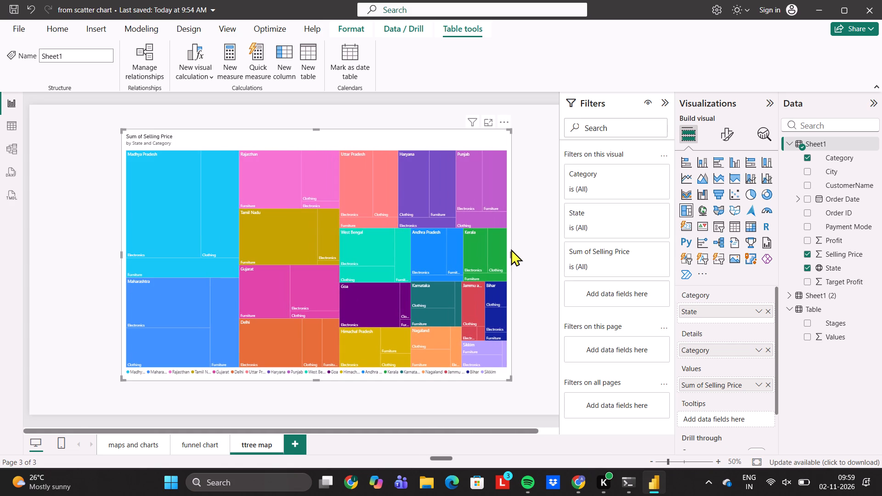
pyautogui.click(63, 255)
# Highlight the Electronics segment of Tamil Nadu in the treemap and clear the highlight.
pyautogui.click(339, 237)
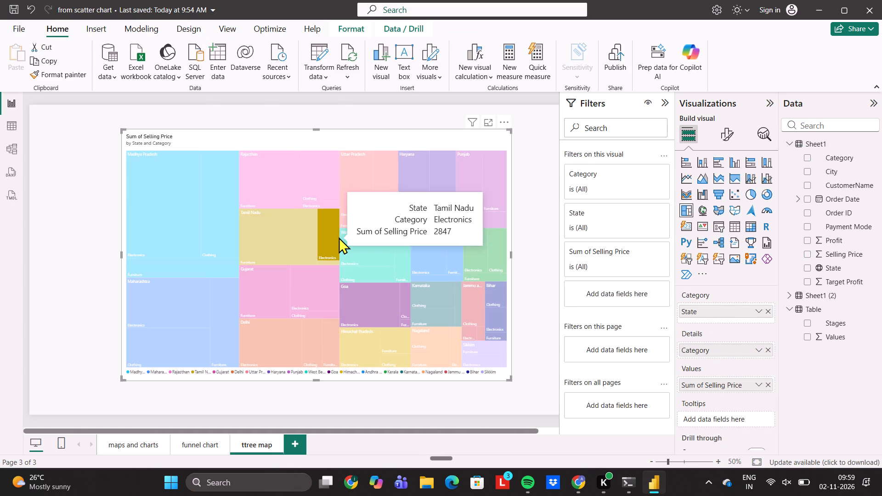
pyautogui.click(339, 237)
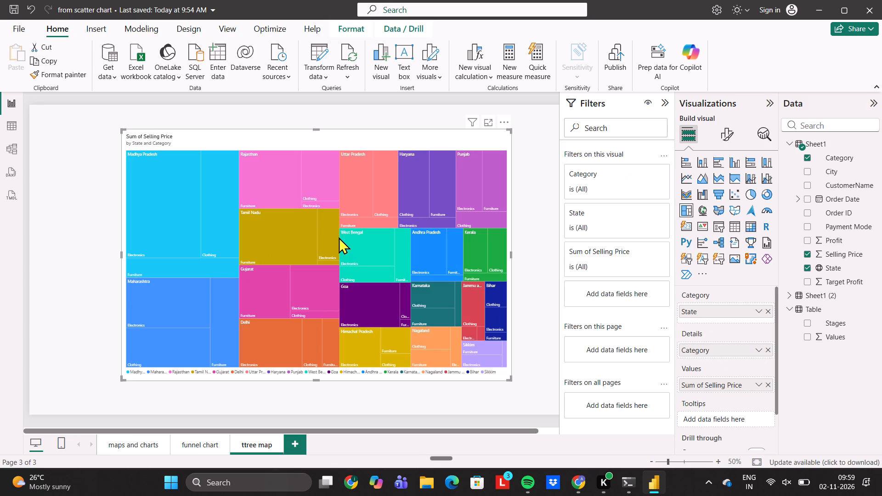
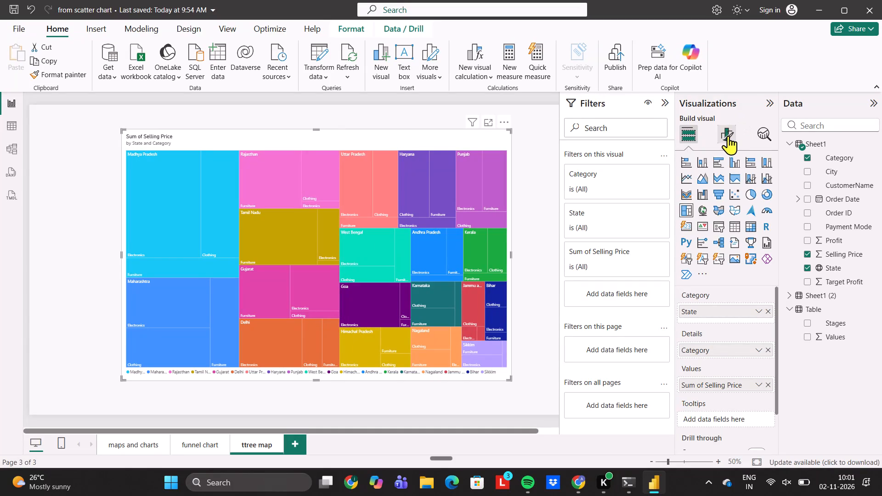
# Open the treemap's formatting options and look through the colours assigned to each state.
pyautogui.click(728, 137)
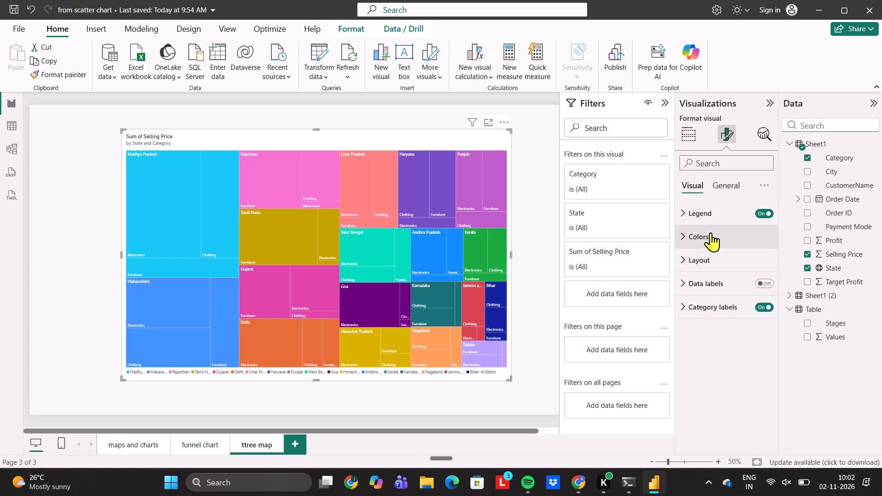
pyautogui.click(711, 233)
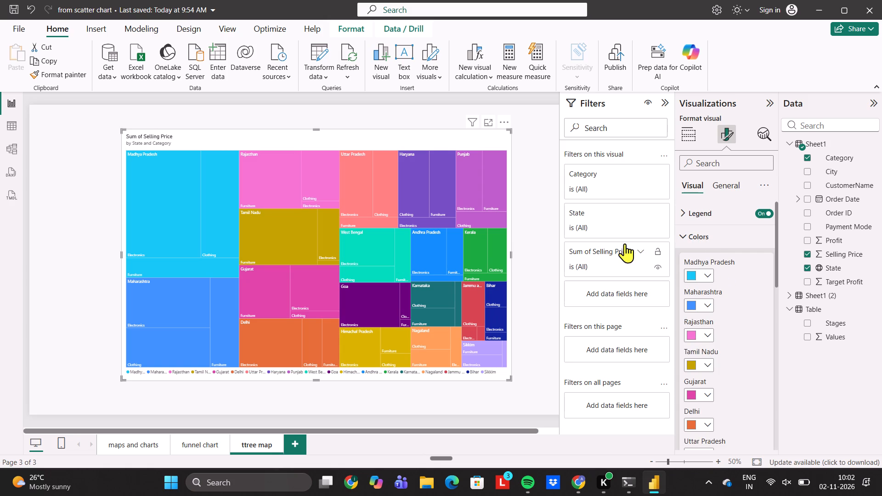
pyautogui.scroll(-4, 728, 281)
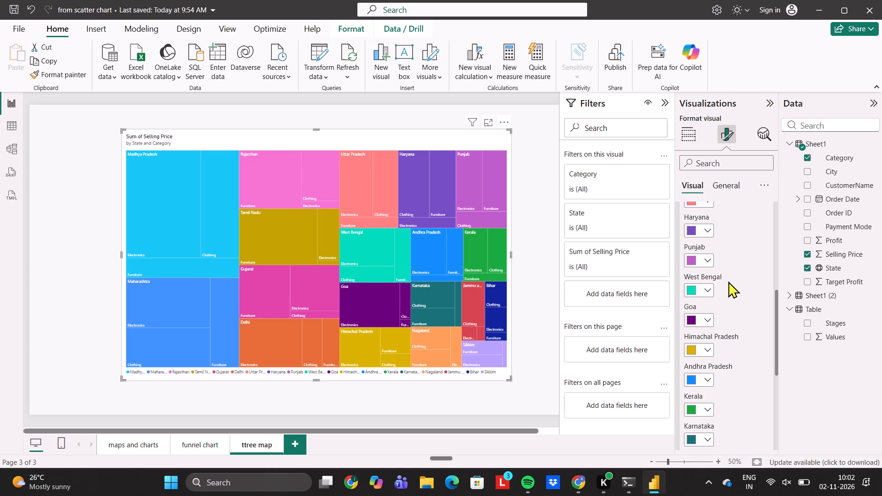
pyautogui.click(728, 281)
pyautogui.scroll(-4, 728, 281)
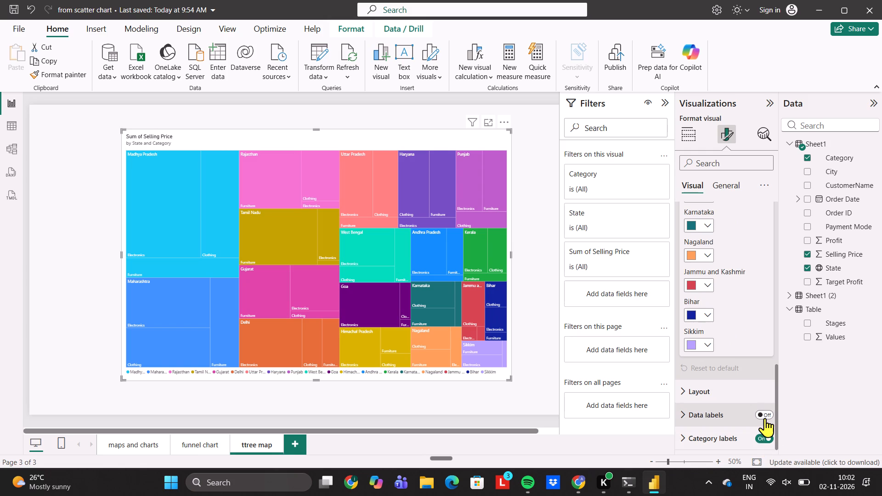
# Turn on the treemap's data labels and open their value formatting options.
pyautogui.click(765, 418)
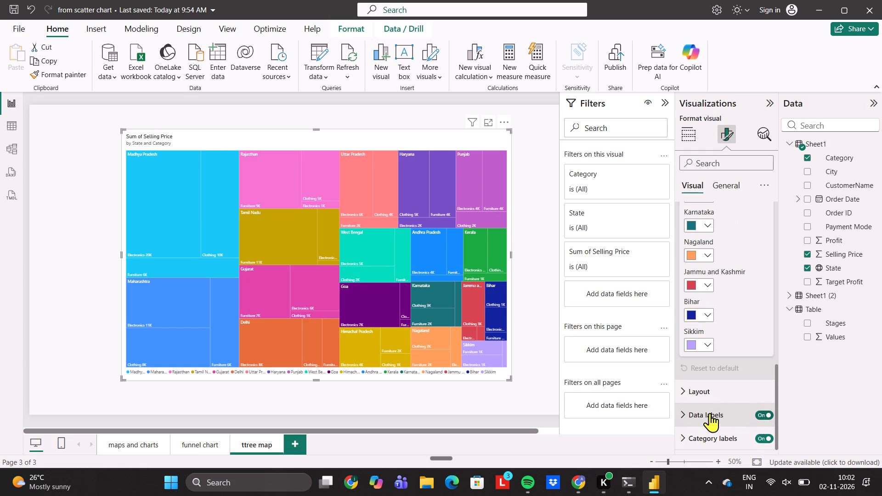
pyautogui.click(708, 416)
pyautogui.scroll(-2, 708, 416)
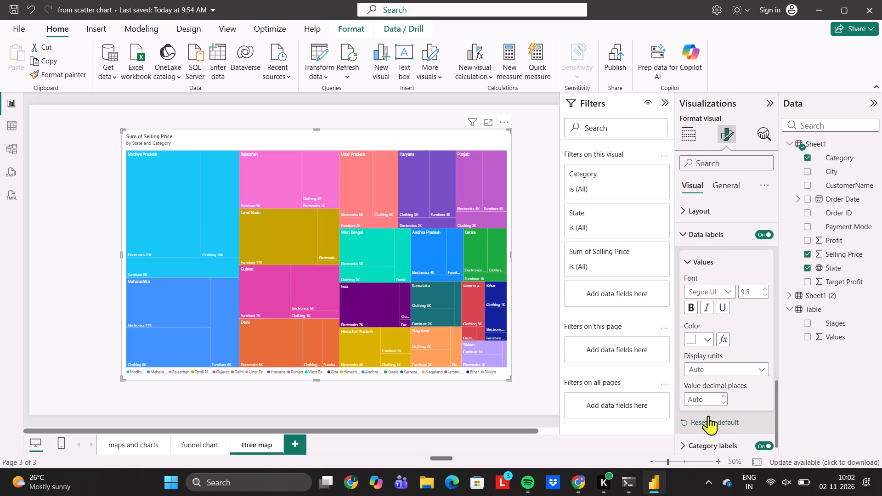
pyautogui.scroll(-1, 708, 416)
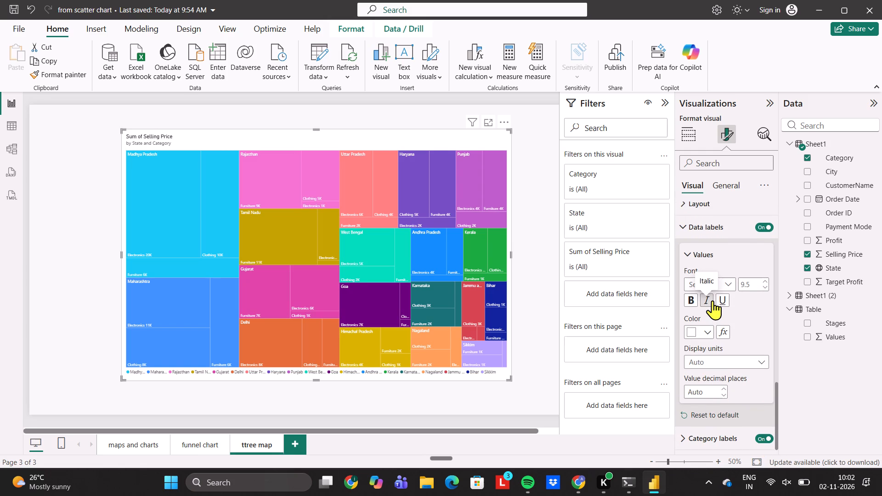
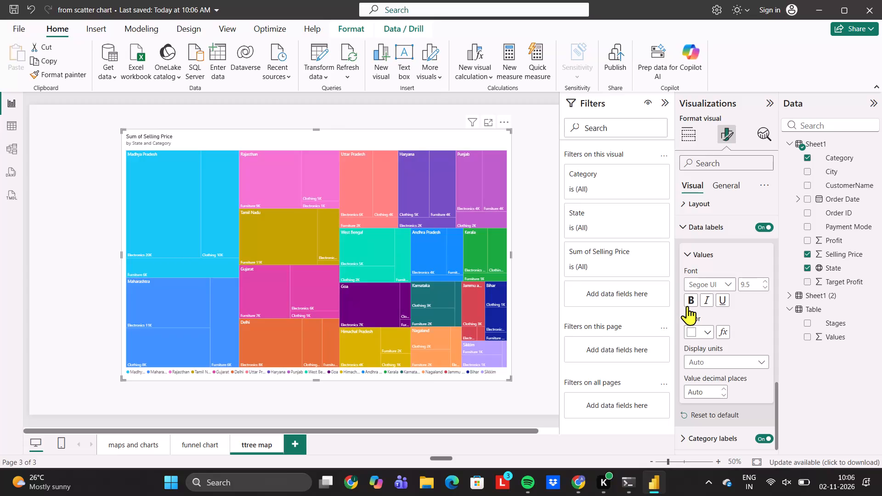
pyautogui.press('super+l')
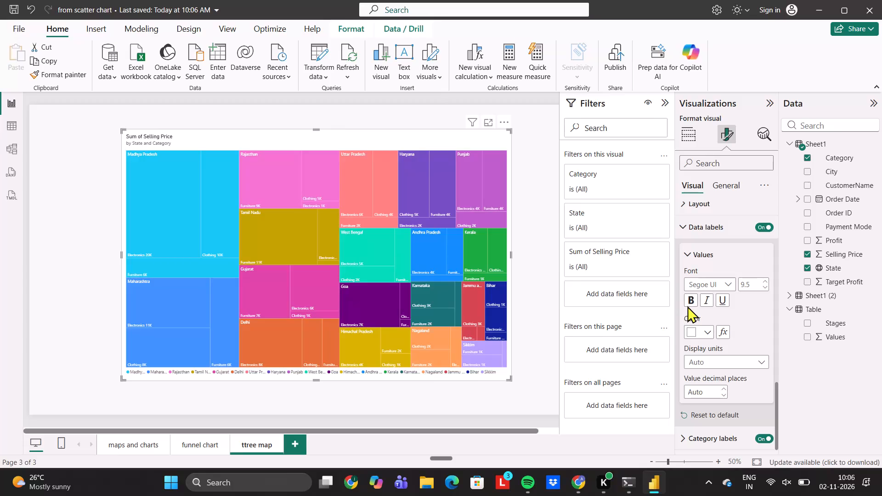